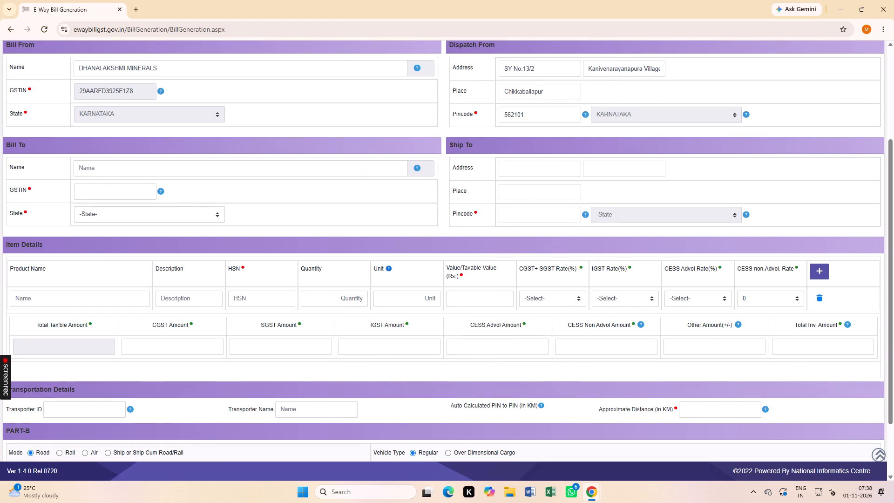
pyautogui.click(108, 195)
pyautogui.click(126, 163)
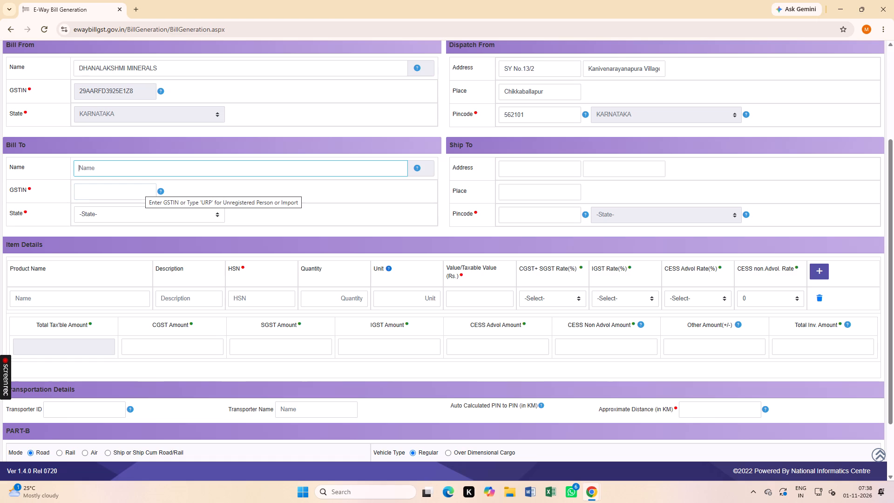
pyautogui.press('u')
pyautogui.write('RP')
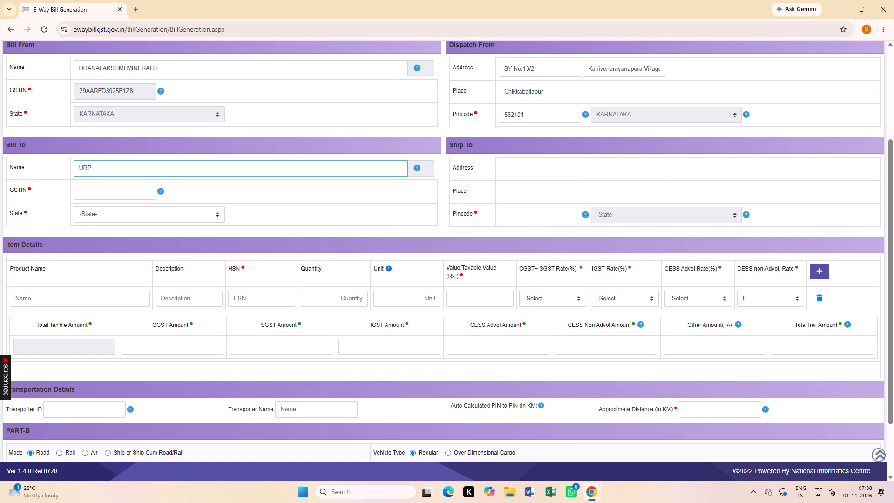
pyautogui.click(120, 198)
pyautogui.press('u')
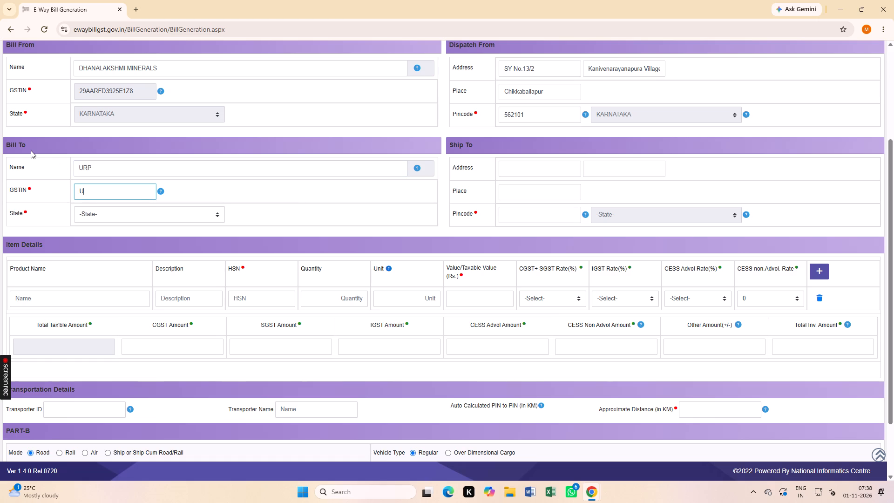
pyautogui.write('RP')
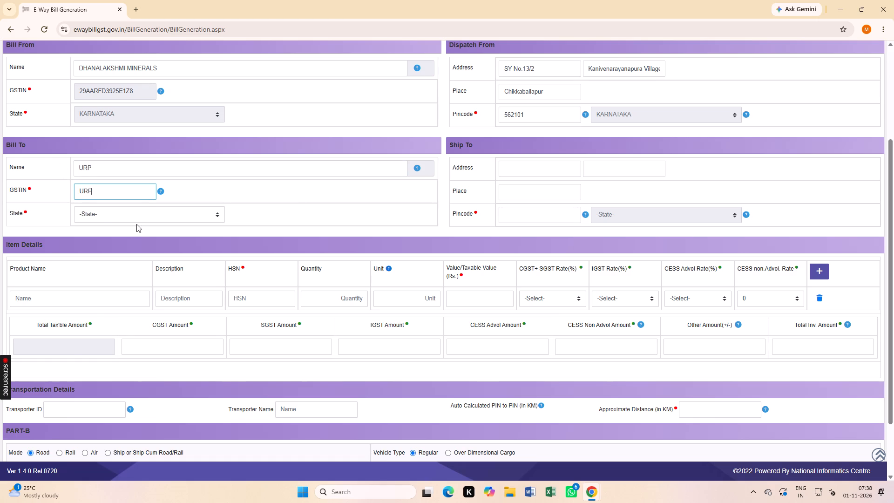
pyautogui.click(136, 213)
pyautogui.press('k')
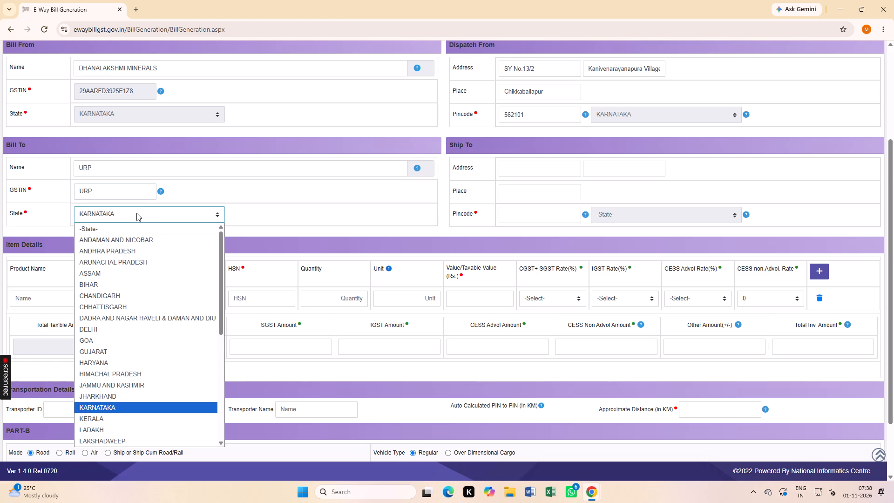
pyautogui.press('Return')
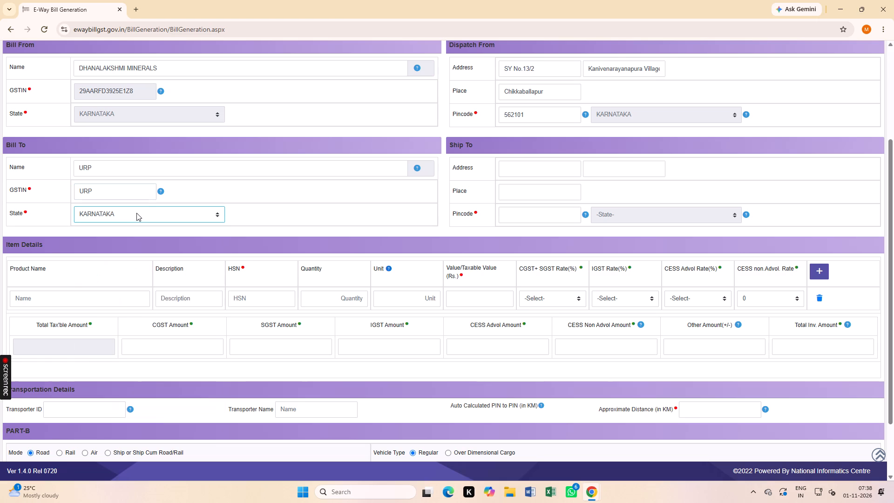
# Start filling in the first address line of the Ship To section.
pyautogui.click(537, 174)
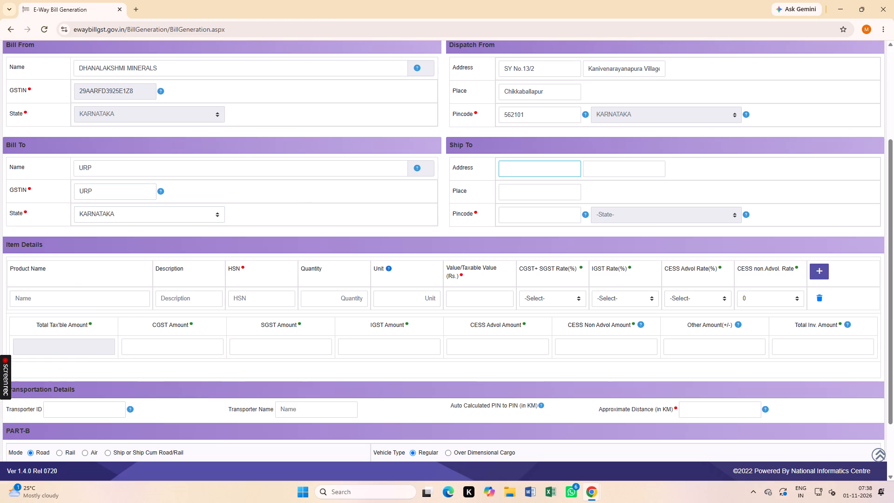
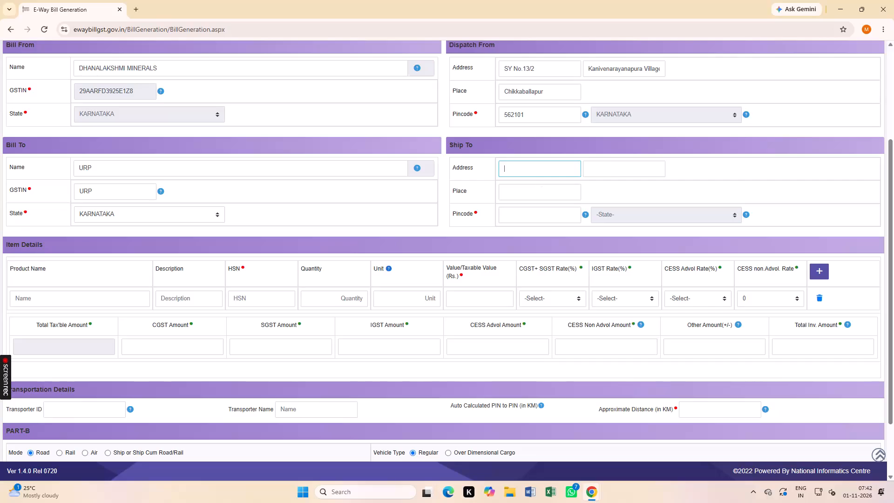
# Enter 562164 as the pincode in the Ship To section.
pyautogui.click(542, 168)
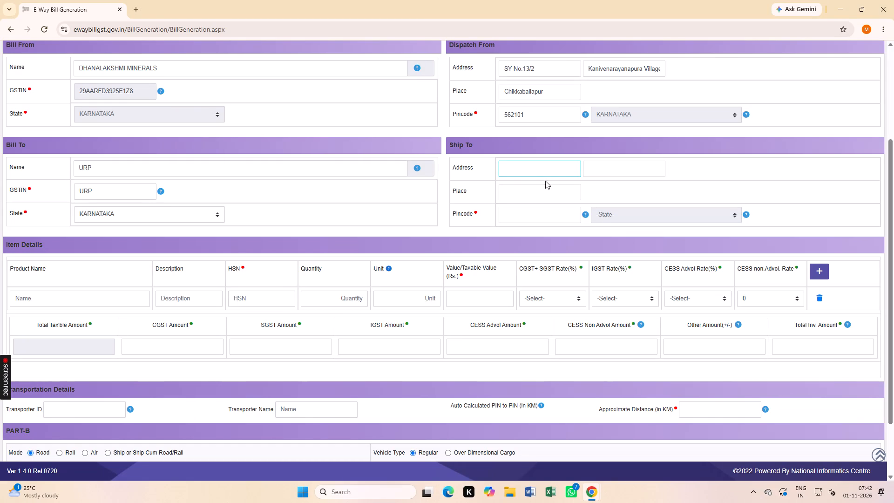
pyautogui.click(541, 186)
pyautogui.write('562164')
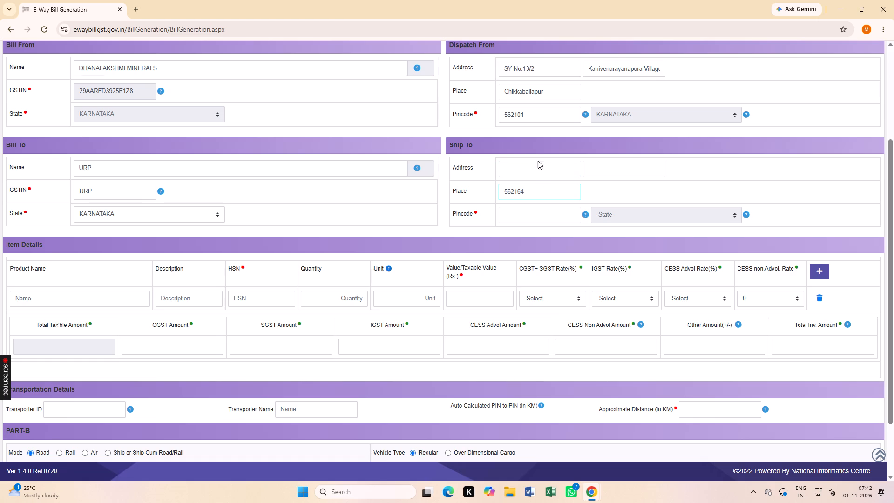
pyautogui.click(537, 165)
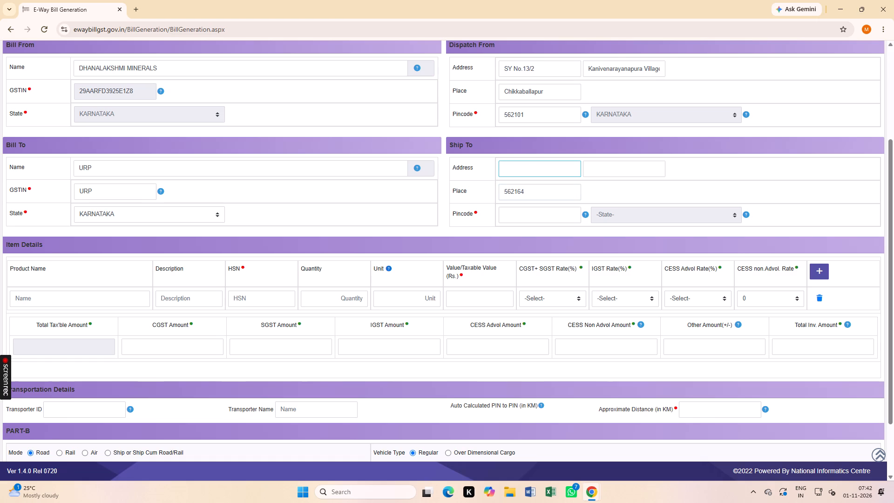
pyautogui.moveTo(530, 189); pyautogui.dragTo(491, 197)
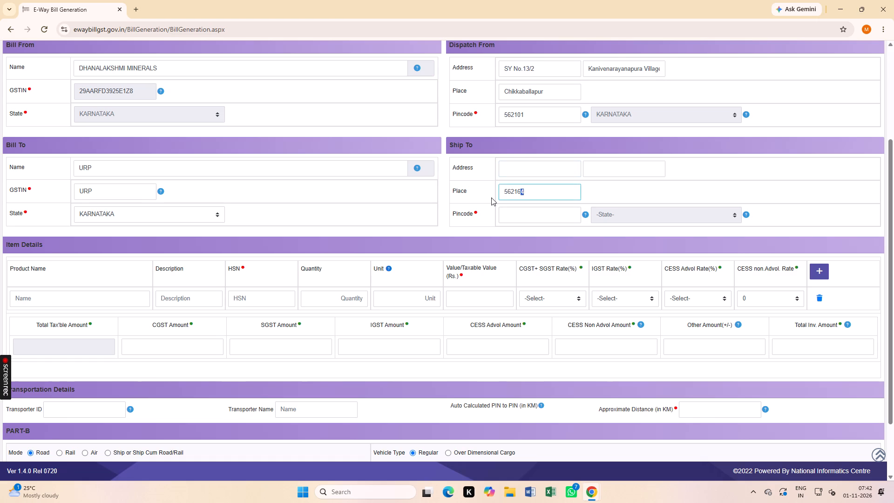
pyautogui.hotkey('ctrl', 'c')
pyautogui.click(549, 215)
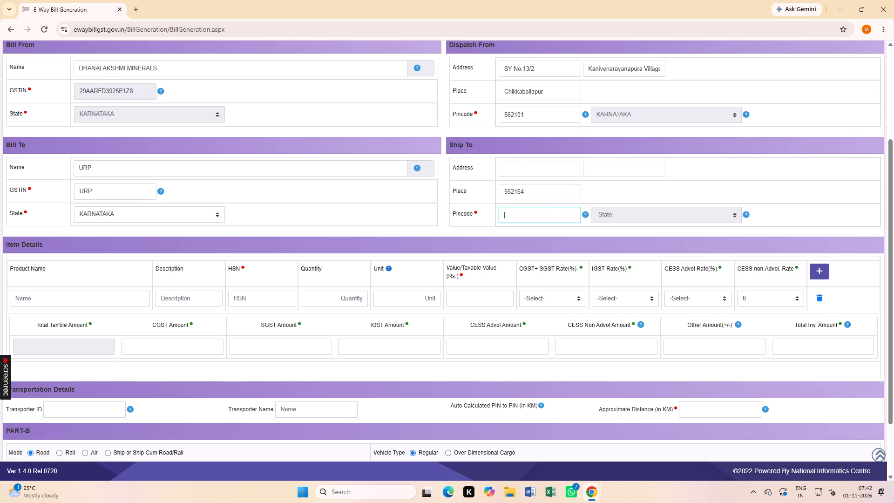
pyautogui.hotkey('ctrl', 'v')
# Set the Ship To place to DODDABALLAPURA and copy the same text into the first address line.
pyautogui.moveTo(535, 191); pyautogui.dragTo(485, 196)
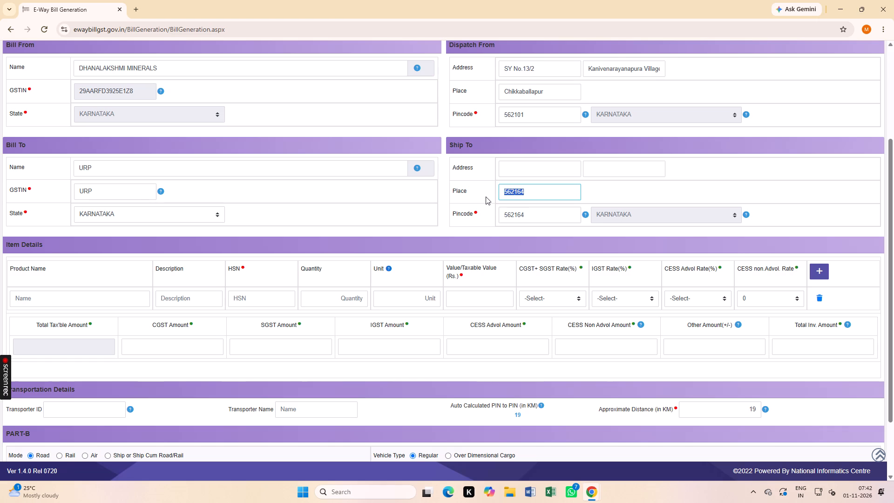
pyautogui.press('d')
pyautogui.write('ODD')
pyautogui.write('ABALLAPURA')
pyautogui.moveTo(572, 190); pyautogui.dragTo(484, 189)
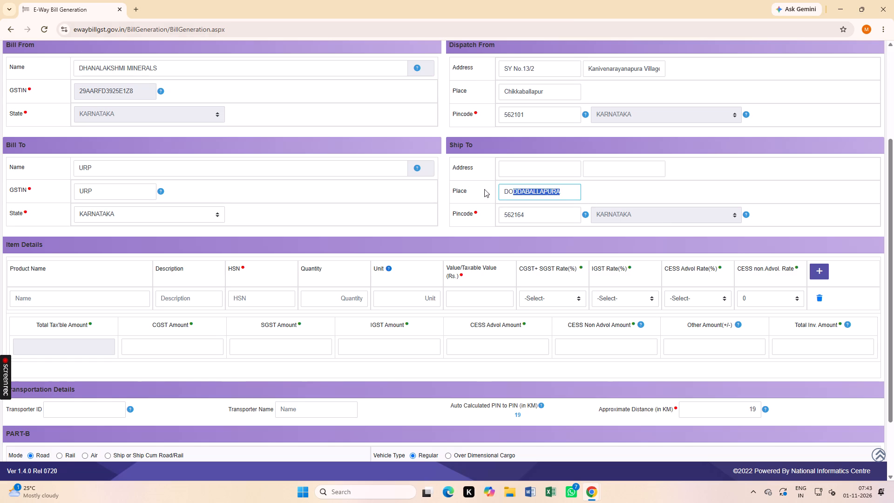
pyautogui.moveTo(484, 189); pyautogui.dragTo(463, 189)
pyautogui.hotkey('ctrl', 'c')
pyautogui.click(534, 163)
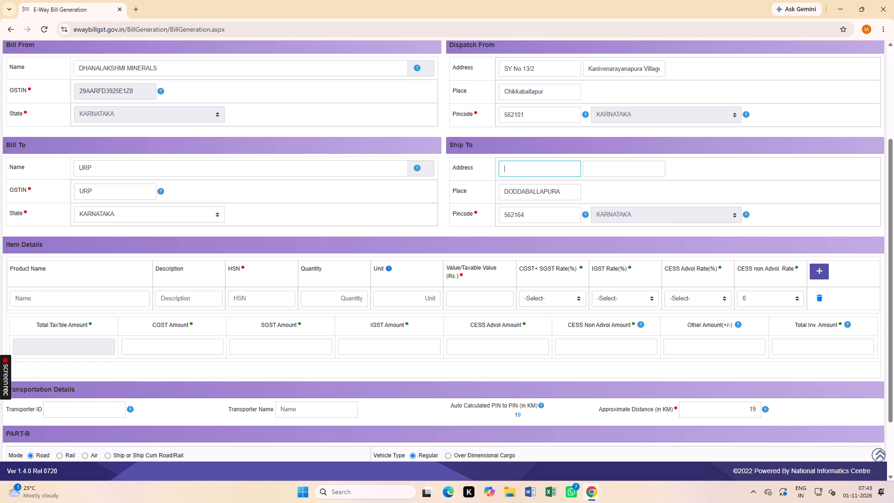
pyautogui.hotkey('ctrl', 'v')
# Fill in the item's product name as MSAND, description as AGGREGATES and HSN as 251710.
pyautogui.scroll(-4, 256, 229)
pyautogui.click(92, 223)
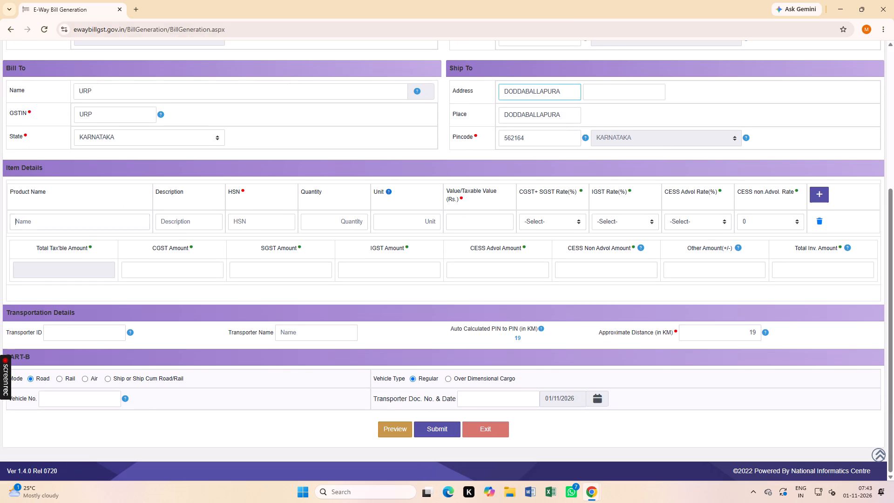
pyautogui.write('MSAN')
pyautogui.press('d')
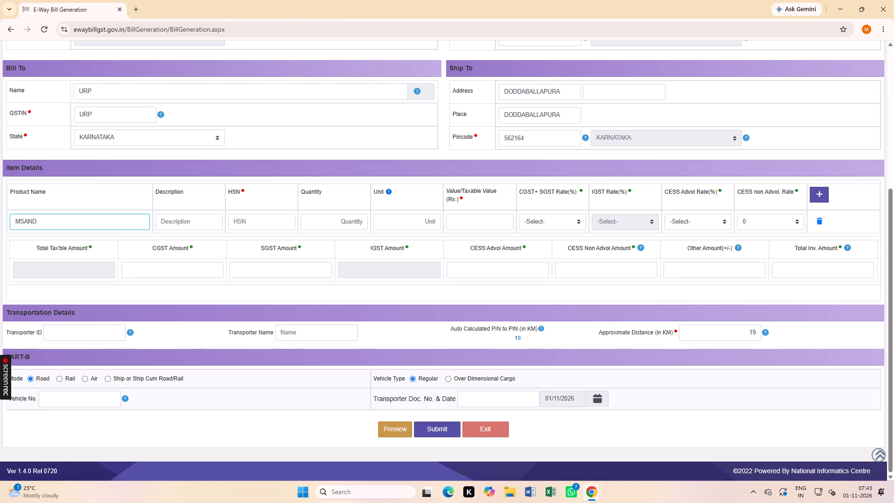
pyautogui.click(205, 216)
pyautogui.press('a')
pyautogui.press('g')
pyautogui.write('GREGATES')
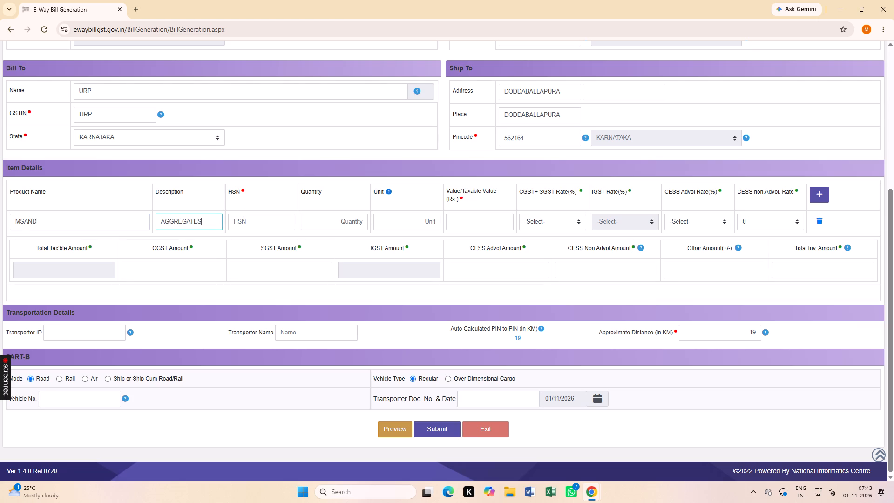
pyautogui.click(244, 218)
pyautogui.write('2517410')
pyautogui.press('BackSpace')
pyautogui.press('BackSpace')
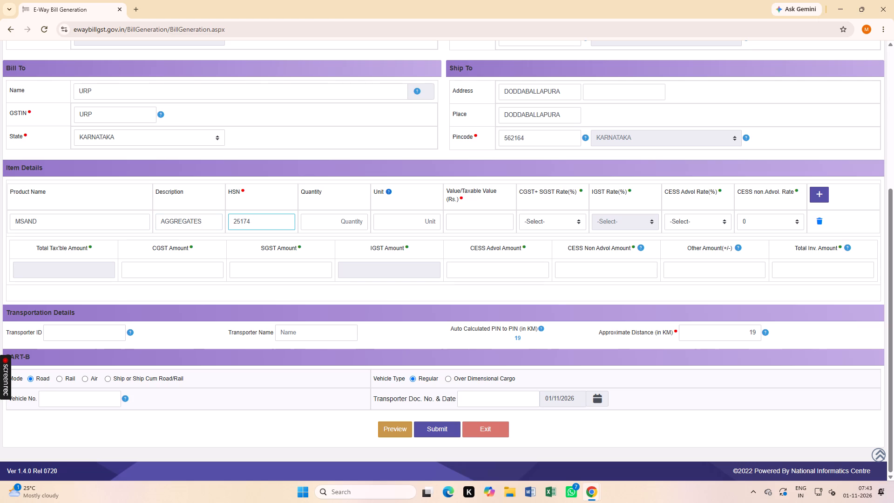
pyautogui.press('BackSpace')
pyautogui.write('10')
# Complete the item row with quantity 30.43, unit TON, taxable value 23126 and a CGST+SGST rate of 2.500 + 2.500.
pyautogui.click(318, 224)
pyautogui.write('30.43')
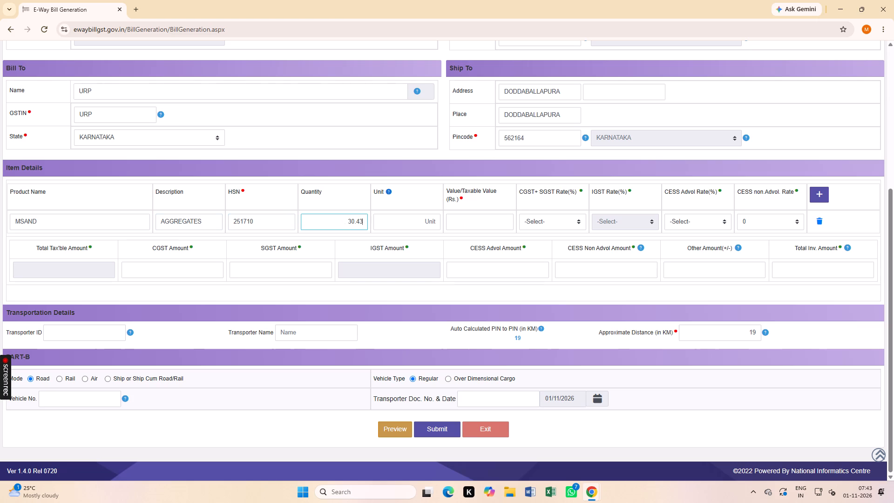
pyautogui.click(406, 222)
pyautogui.press('t')
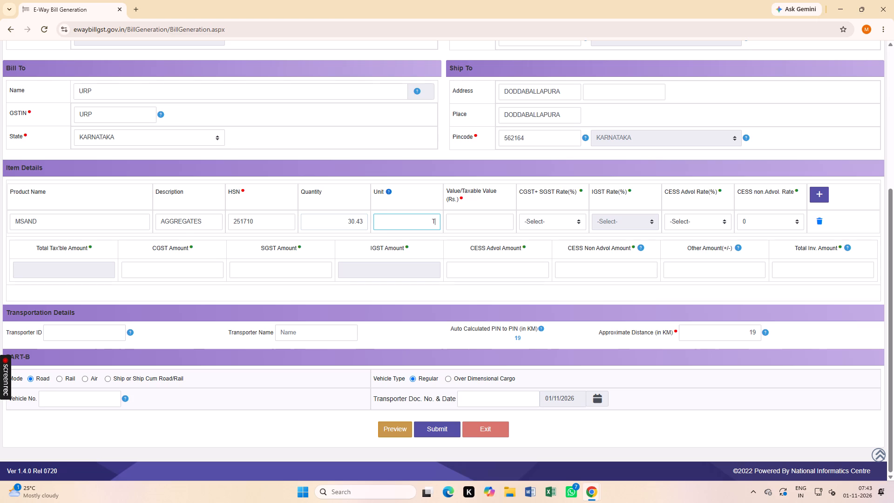
pyautogui.write('ON')
pyautogui.click(459, 220)
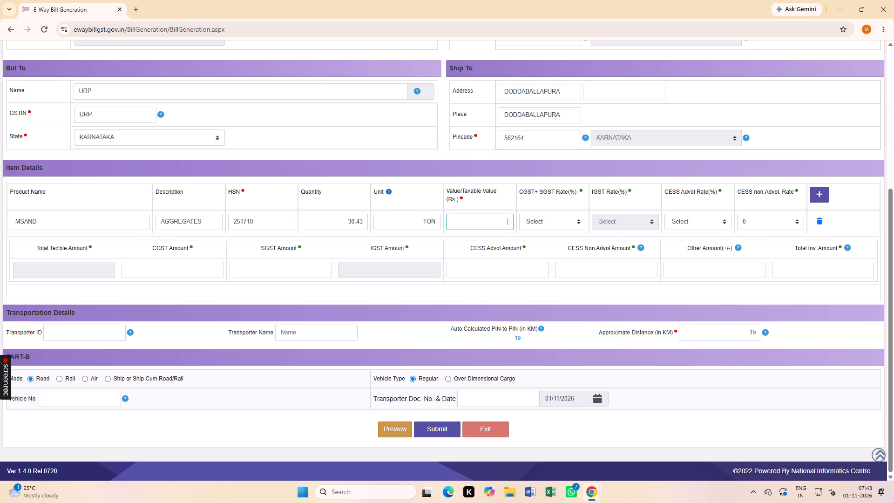
pyautogui.write('23126')
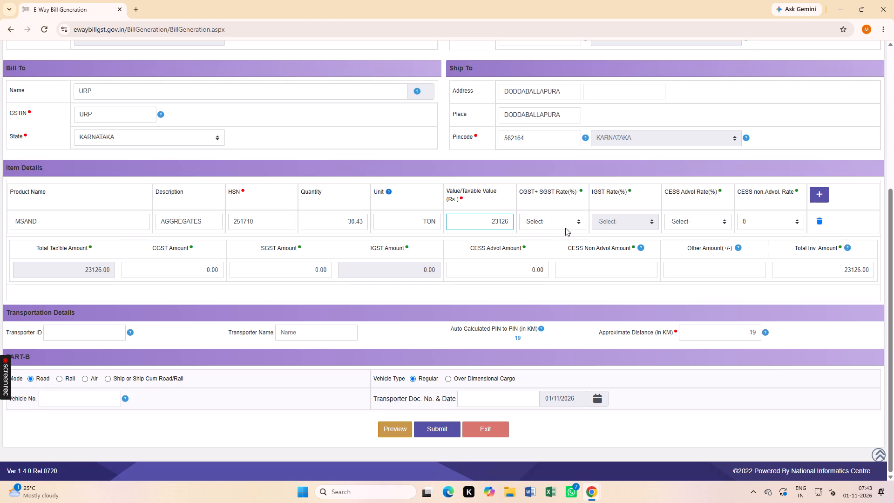
pyautogui.click(560, 222)
pyautogui.click(557, 312)
pyautogui.scroll(-4, 201, 297)
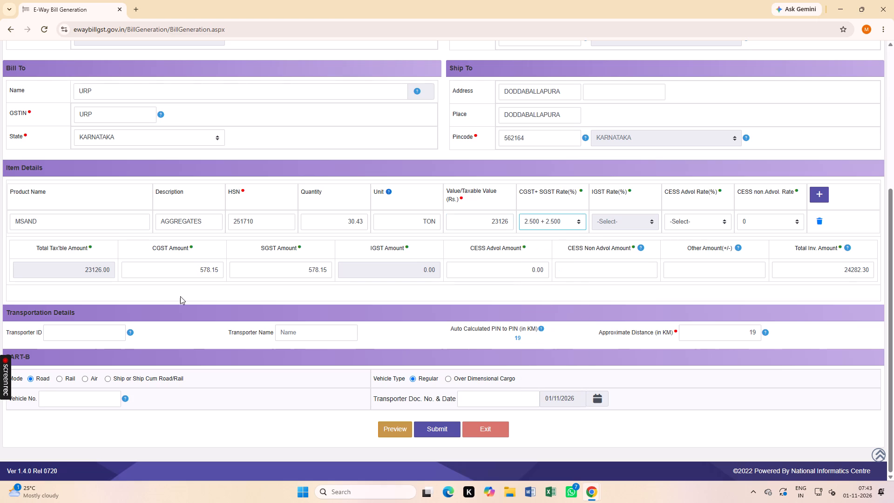
pyautogui.click(65, 401)
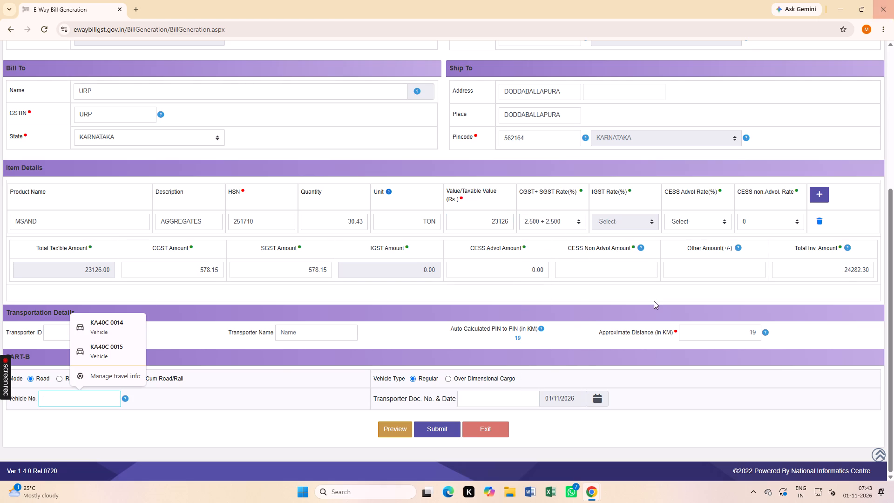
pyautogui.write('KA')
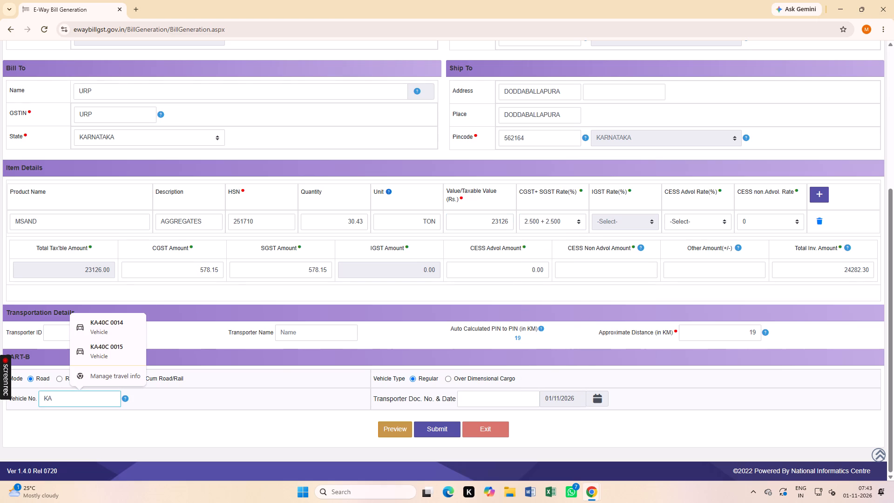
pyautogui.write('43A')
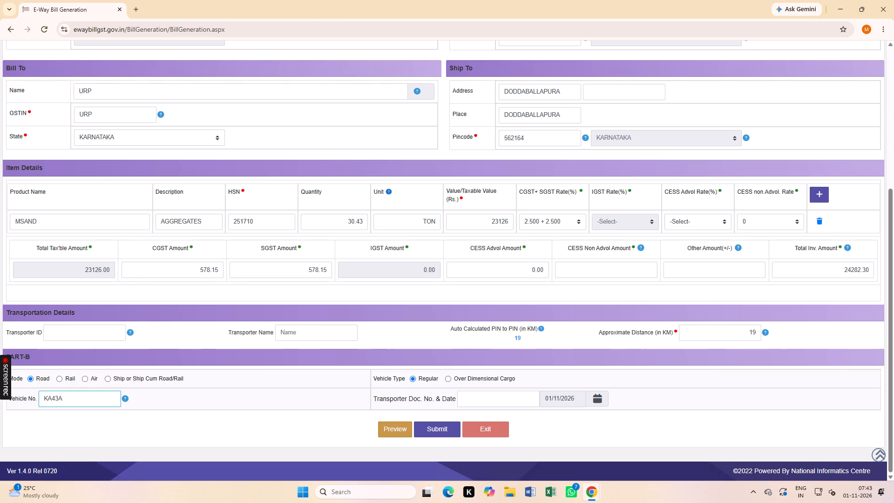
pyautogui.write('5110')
# Submit the completed form and confirm generation of the e-way bill.
pyautogui.click(440, 431)
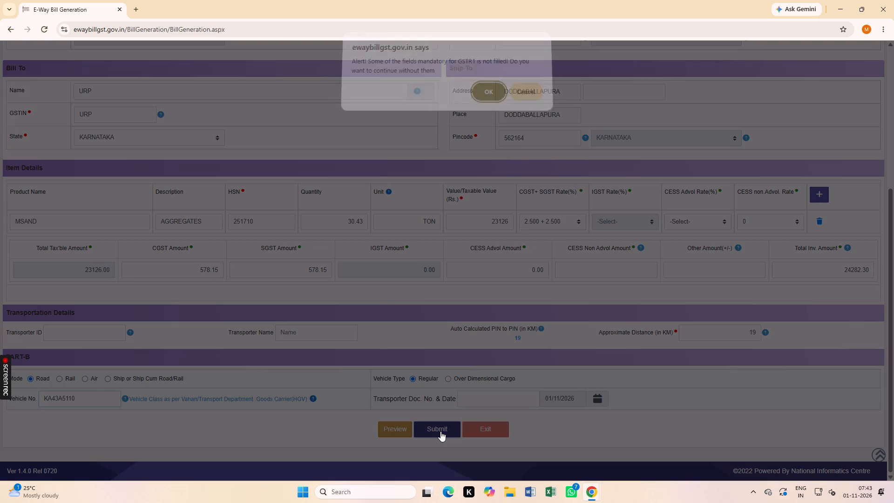
pyautogui.click(484, 95)
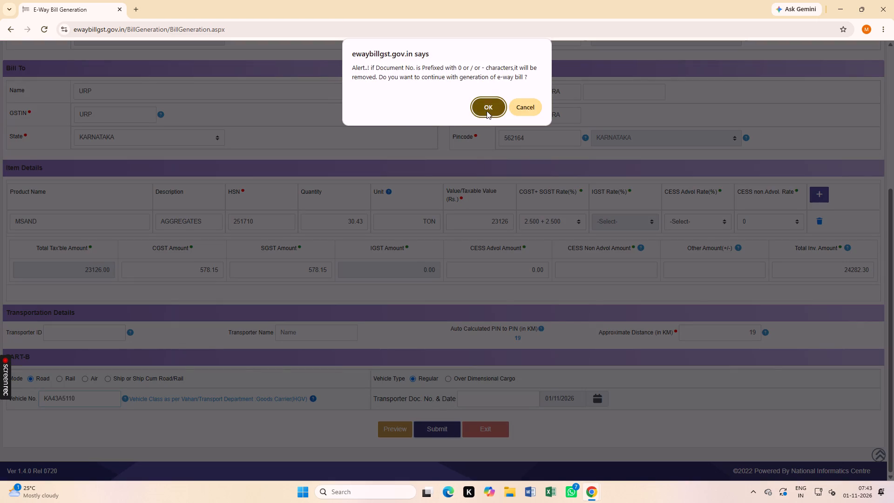
pyautogui.click(487, 111)
# Open the detailed print version of the generated e-way bill and print it.
pyautogui.scroll(-8, 413, 491)
pyautogui.click(436, 442)
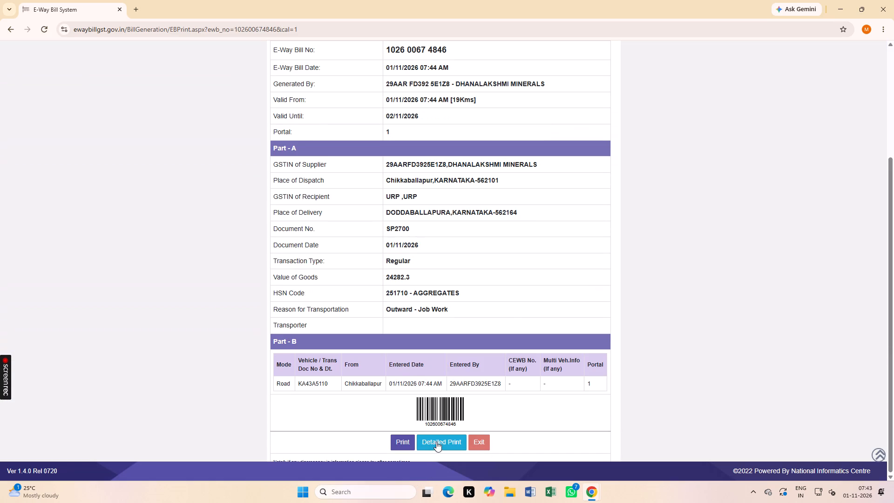
pyautogui.scroll(-9, 436, 442)
pyautogui.click(433, 450)
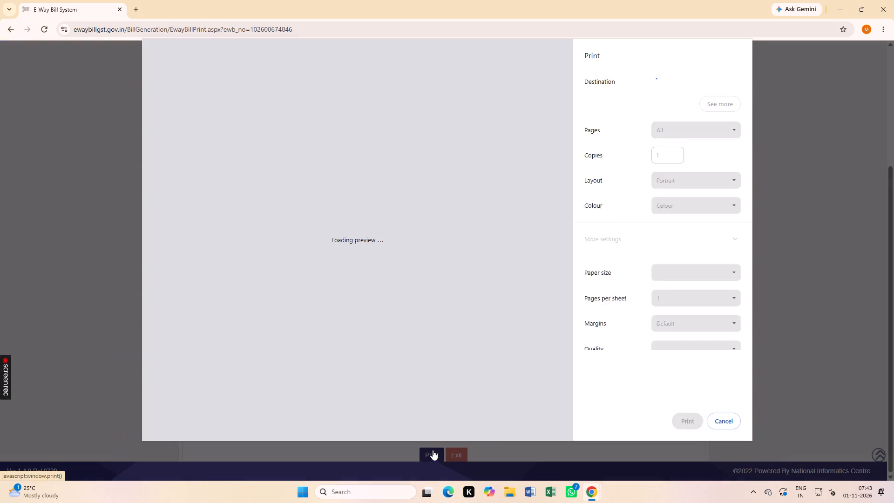
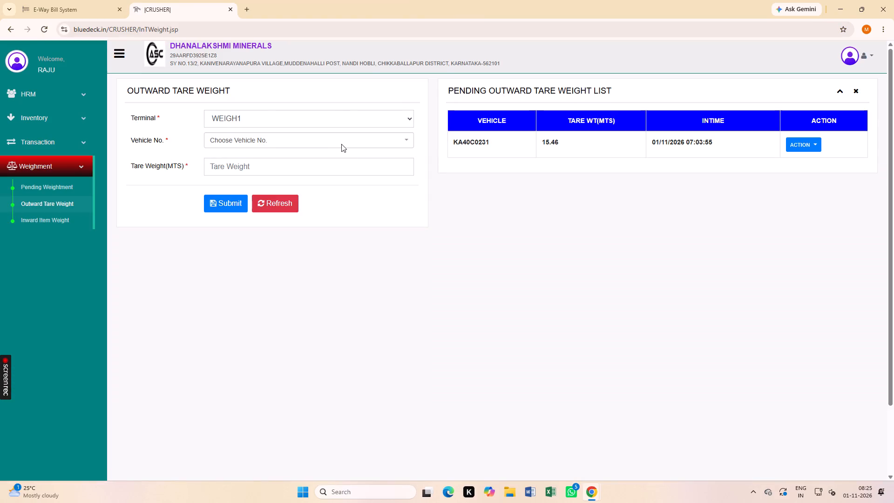
pyautogui.click(341, 144)
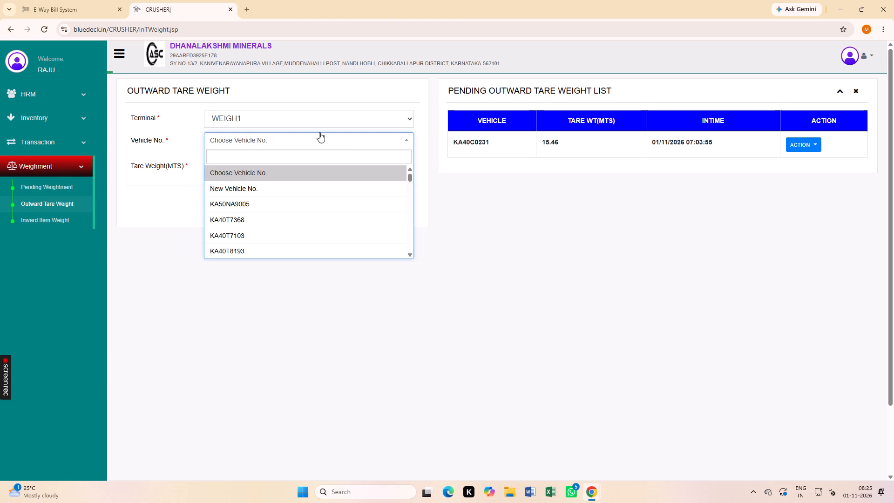
pyautogui.write('3389')
pyautogui.doubleClick(314, 169)
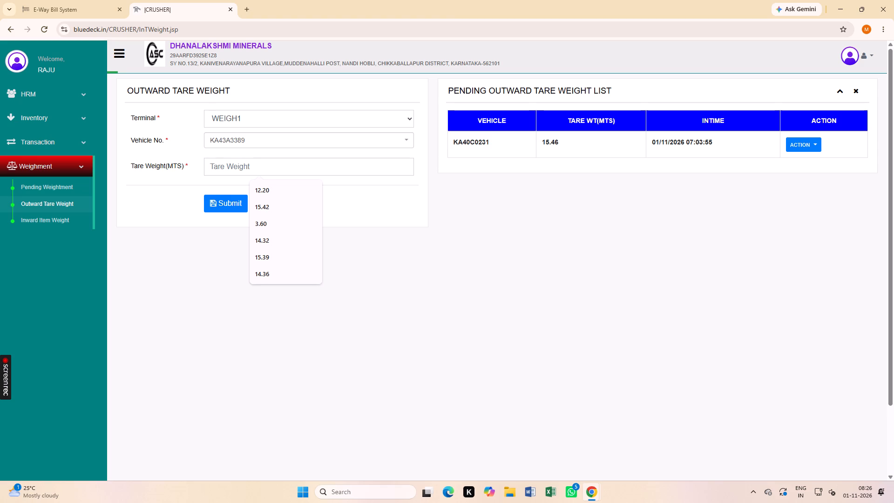
pyautogui.write('12.25')
pyautogui.press('Return')
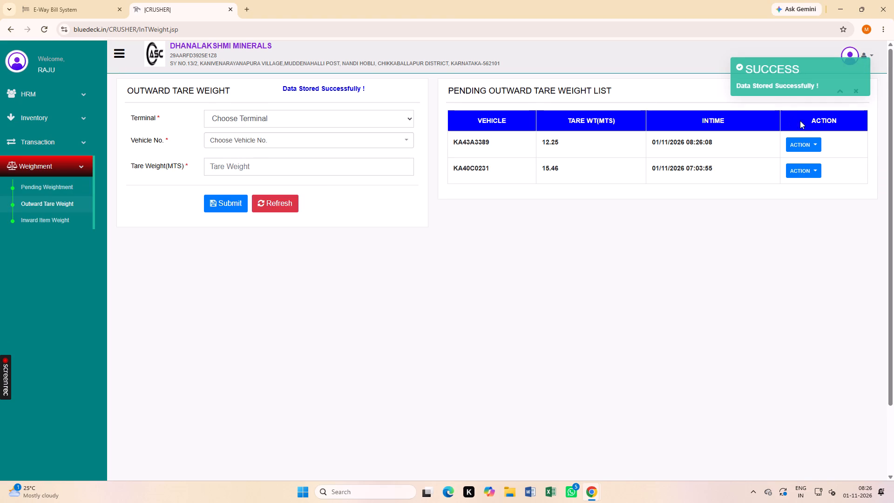
pyautogui.click(808, 134)
pyautogui.click(810, 146)
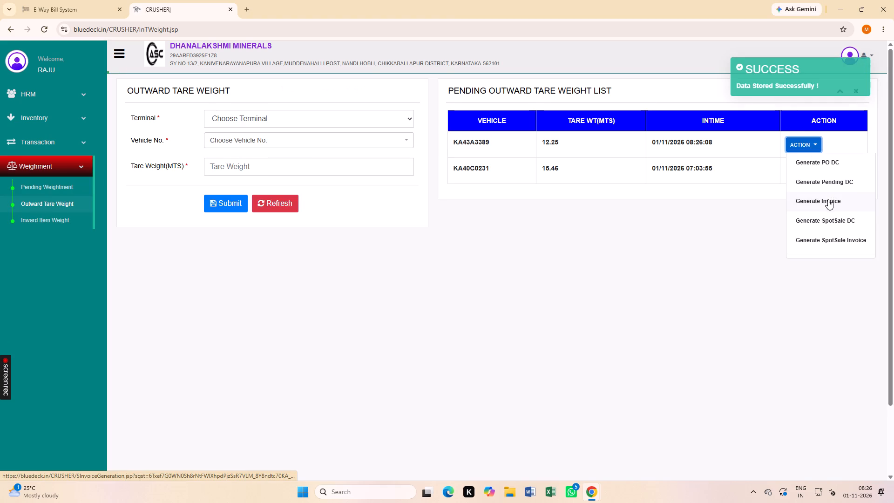
pyautogui.click(820, 164)
pyautogui.click(286, 135)
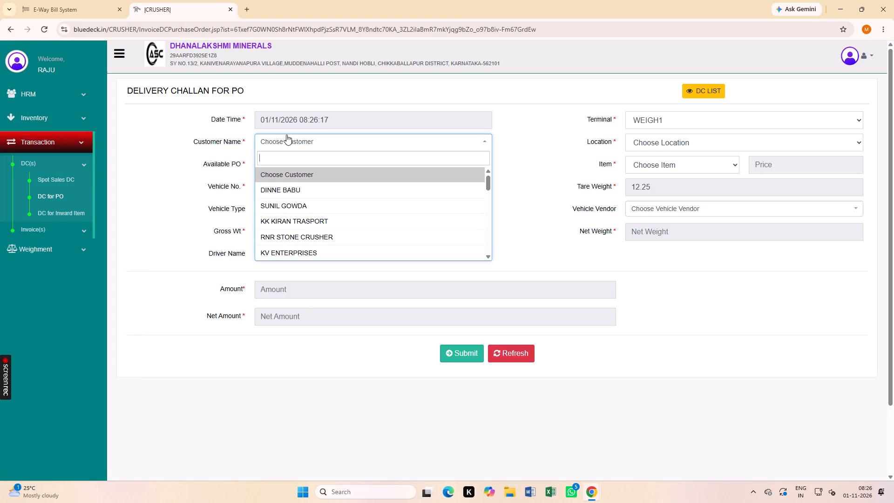
pyautogui.write('MADH')
pyautogui.click(310, 207)
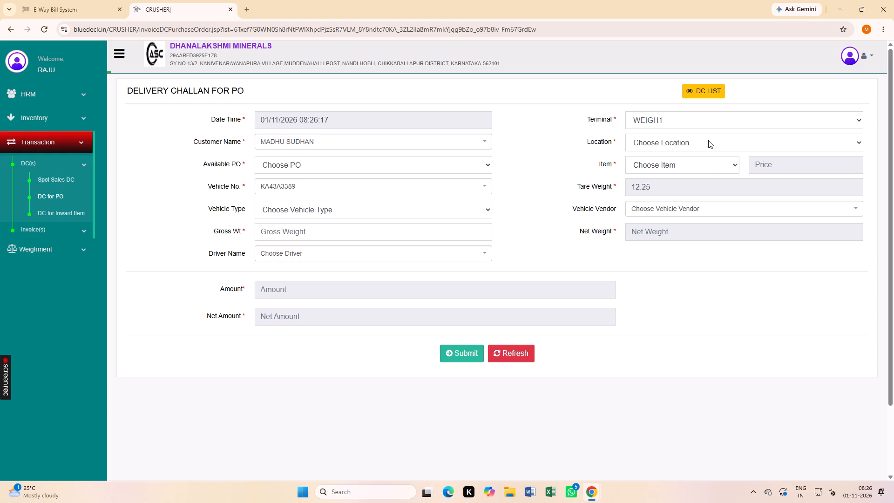
pyautogui.click(708, 140)
pyautogui.click(676, 169)
pyautogui.click(300, 163)
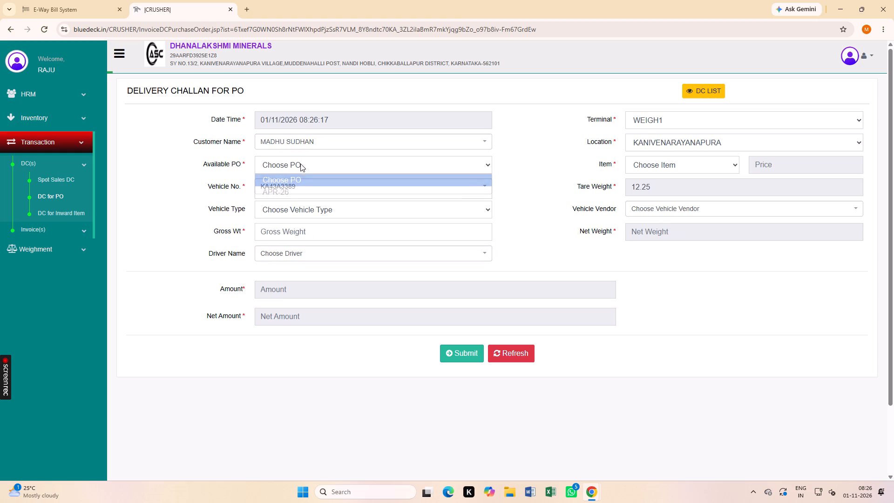
pyautogui.click(300, 192)
pyautogui.click(683, 162)
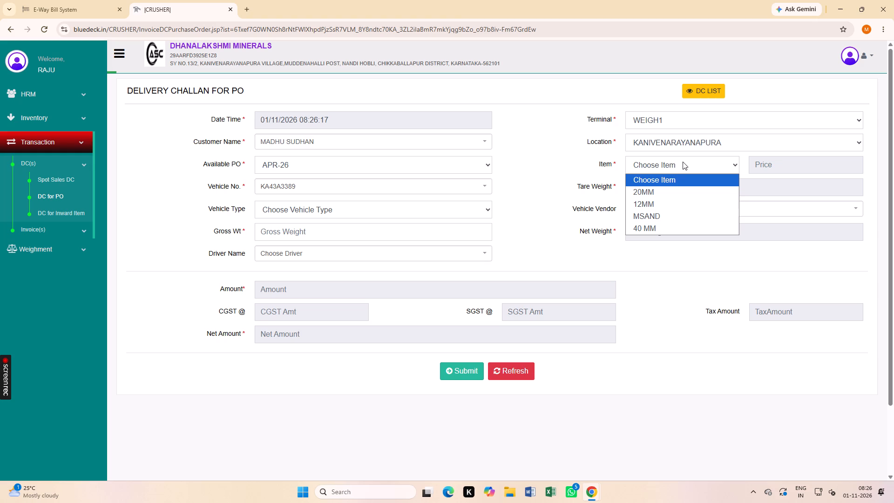
pyautogui.click(681, 218)
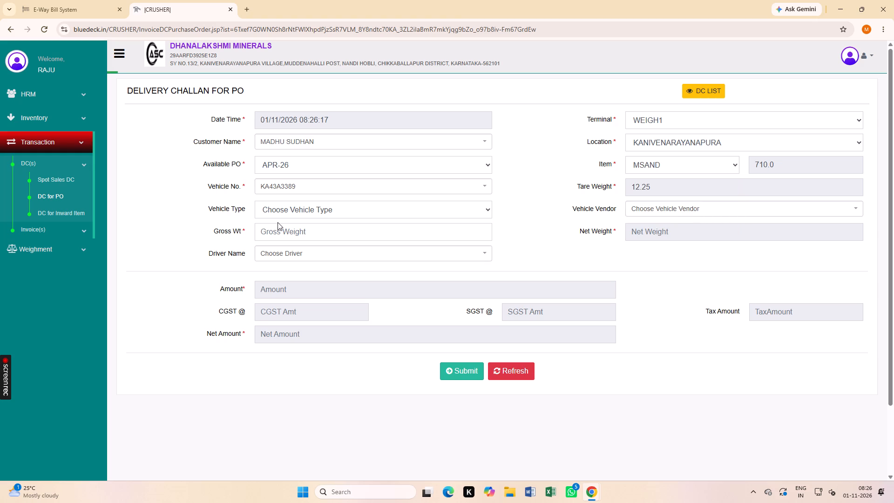
# Enter a gross weight of 46.64 on the delivery challan, then submit it and confirm the previewed details.
pyautogui.click(290, 232)
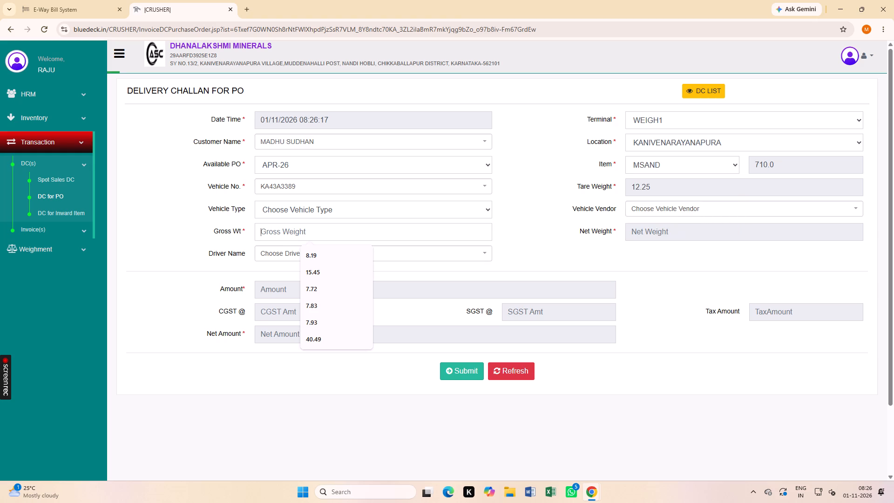
pyautogui.write('46.64')
pyautogui.click(470, 372)
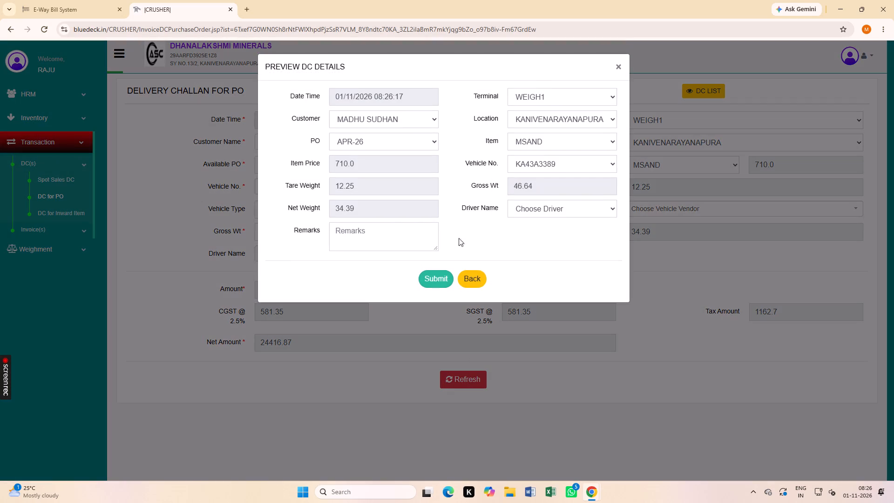
pyautogui.click(434, 276)
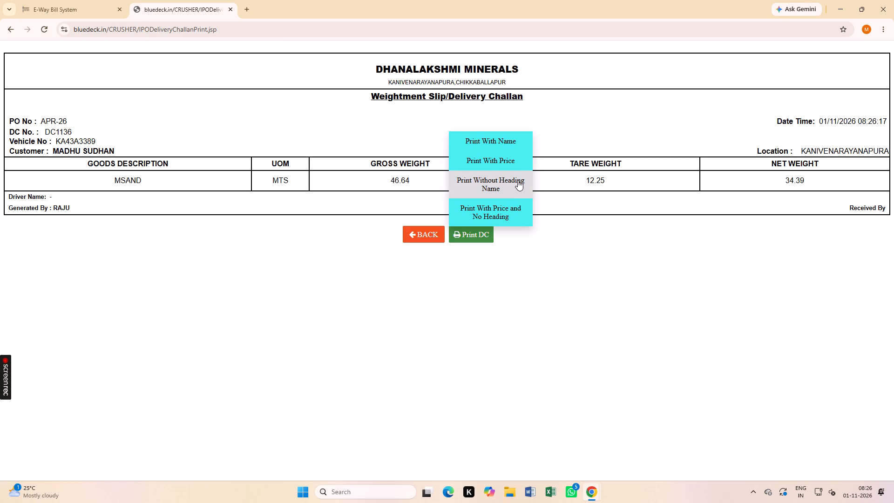
# Print the delivery challan without the heading name and return to the outward tare weight page.
pyautogui.click(518, 180)
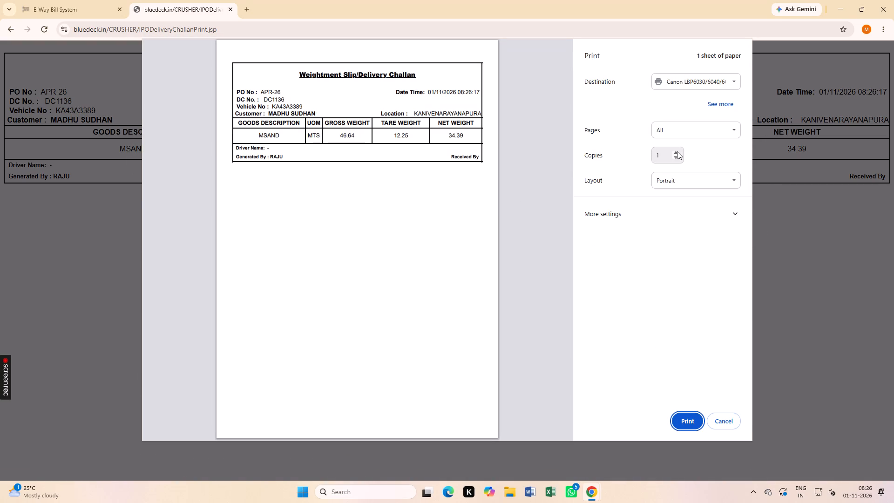
pyautogui.click(677, 151)
pyautogui.click(691, 417)
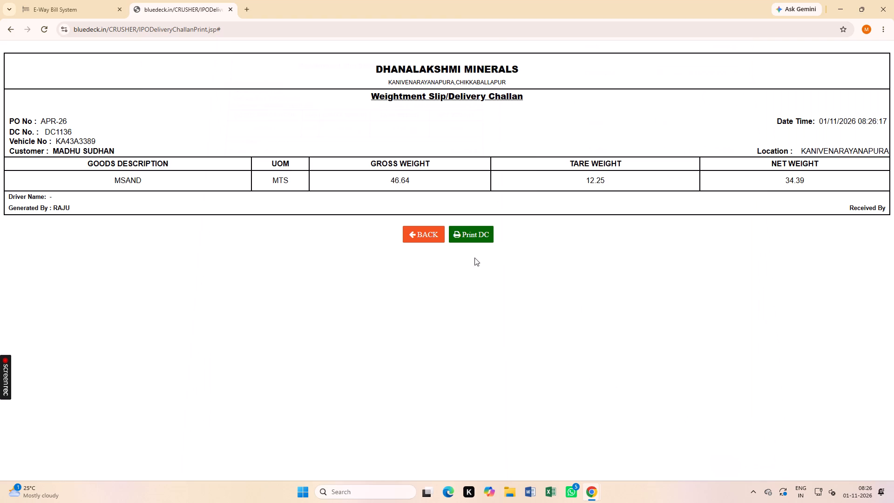
pyautogui.click(437, 231)
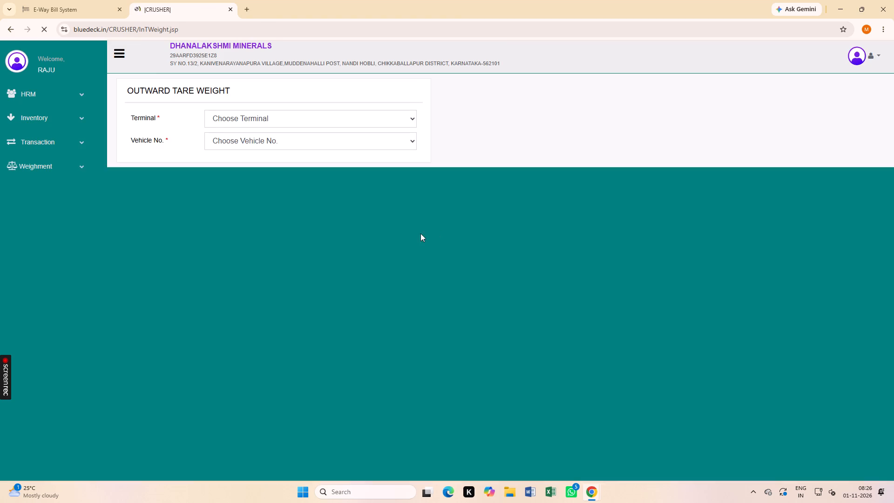
# Switch to the E-Way Bill System portal.
pyautogui.click(37, 17)
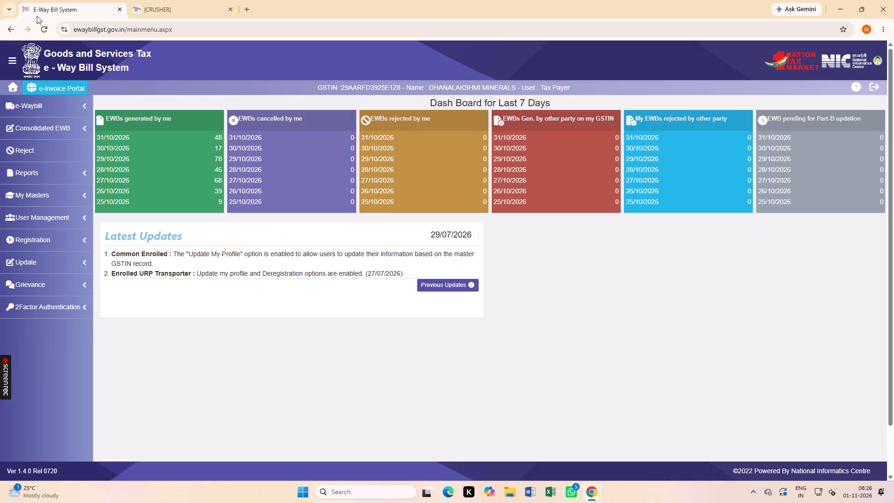
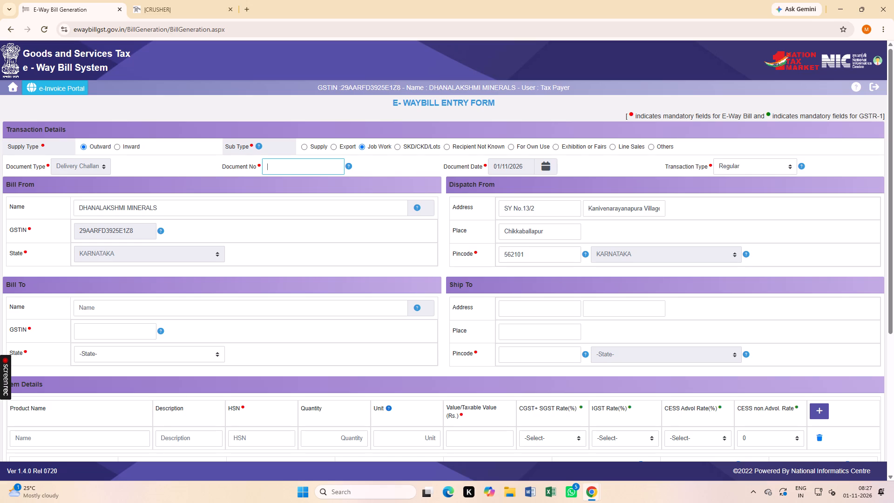
# Enter DC1136 as the document number of the outward job-work delivery challan in the e-way bill entry form.
pyautogui.scroll(-2, 276, 163)
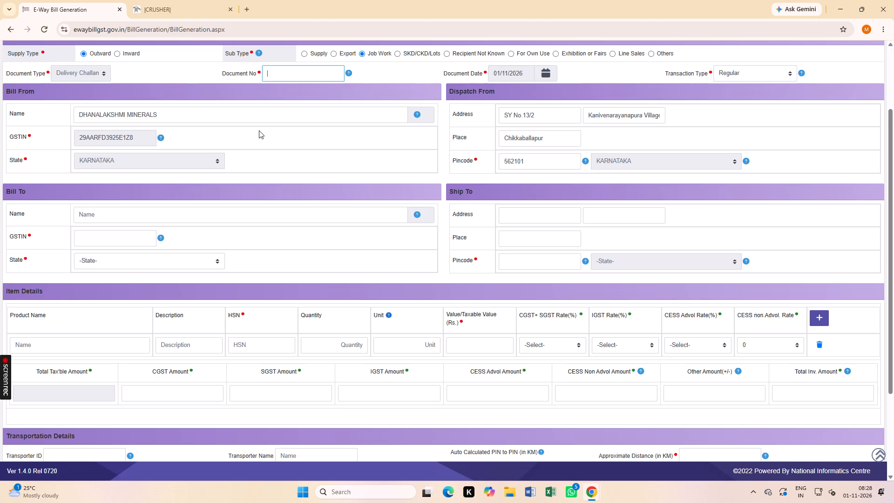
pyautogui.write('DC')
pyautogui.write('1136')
# Fill in the Bill To details with URP as both name and GSTIN, and KARNATAKA as the state.
pyautogui.scroll(-5, 252, 161)
pyautogui.click(100, 111)
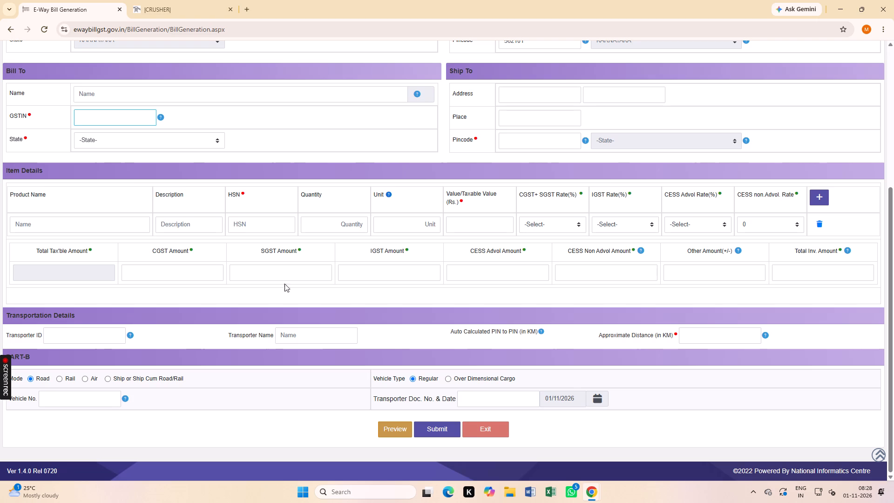
pyautogui.click(155, 83)
pyautogui.click(156, 92)
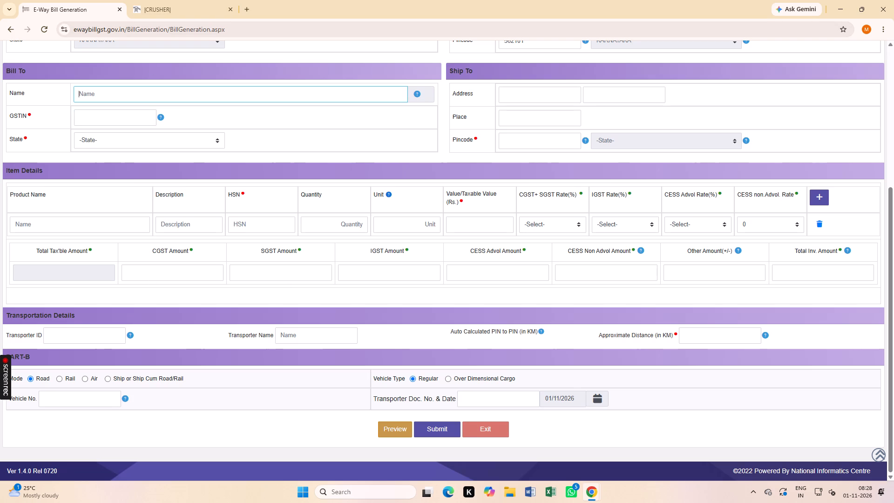
pyautogui.write('URP')
pyautogui.click(118, 122)
pyautogui.write('UR')
pyautogui.press('p')
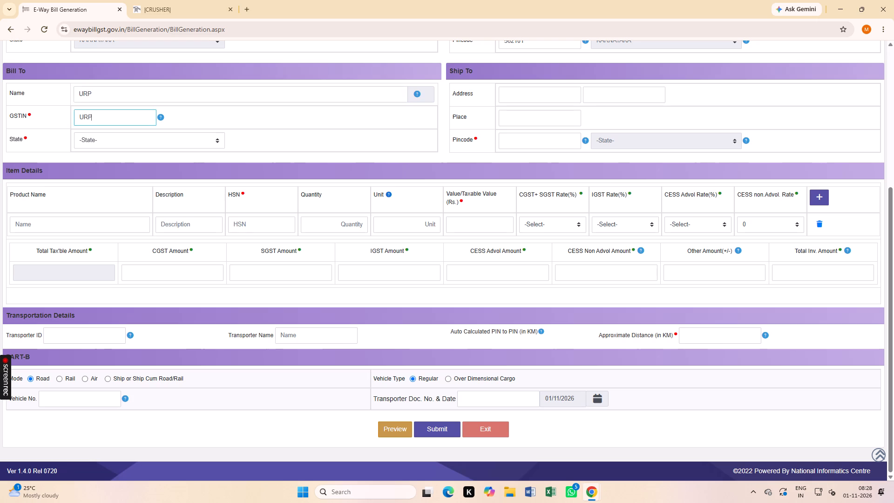
pyautogui.click(125, 136)
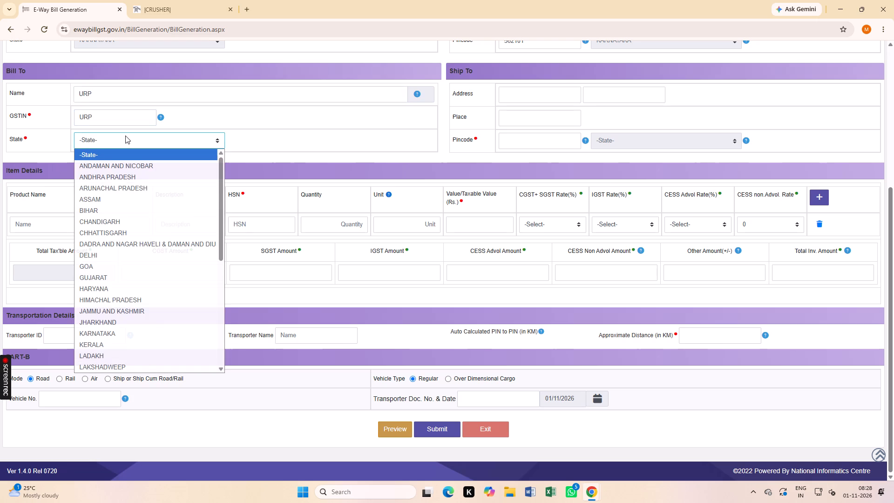
pyautogui.press('k')
pyautogui.press('Return')
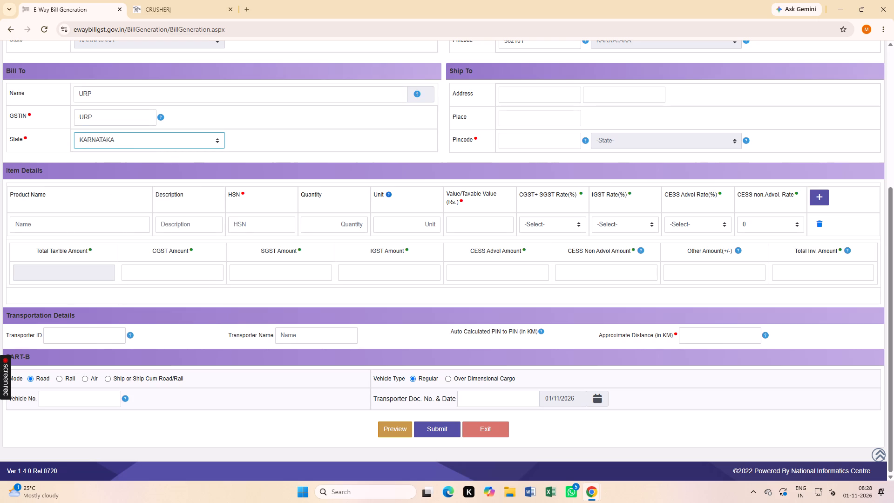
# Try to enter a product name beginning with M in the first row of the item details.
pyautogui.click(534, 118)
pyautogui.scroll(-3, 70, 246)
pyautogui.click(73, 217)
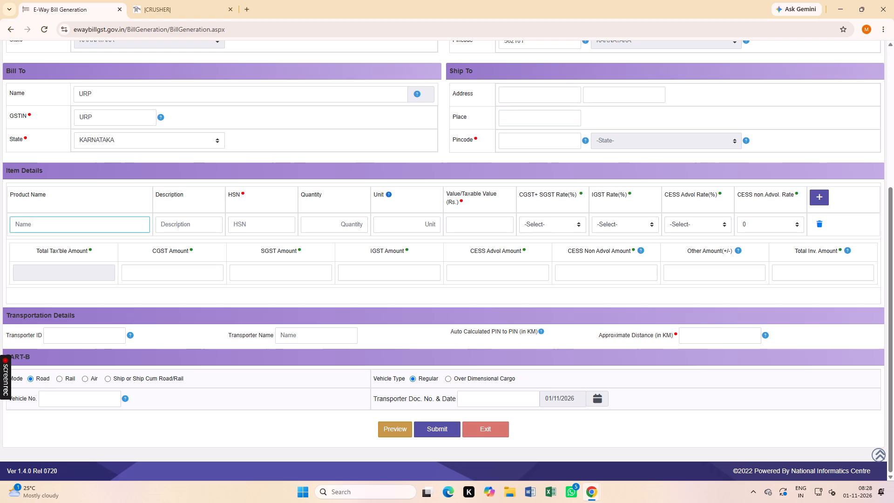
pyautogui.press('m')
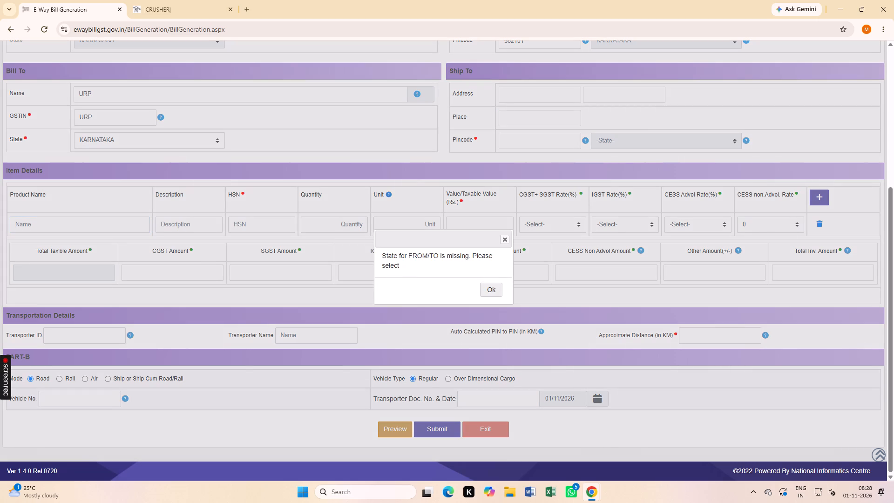
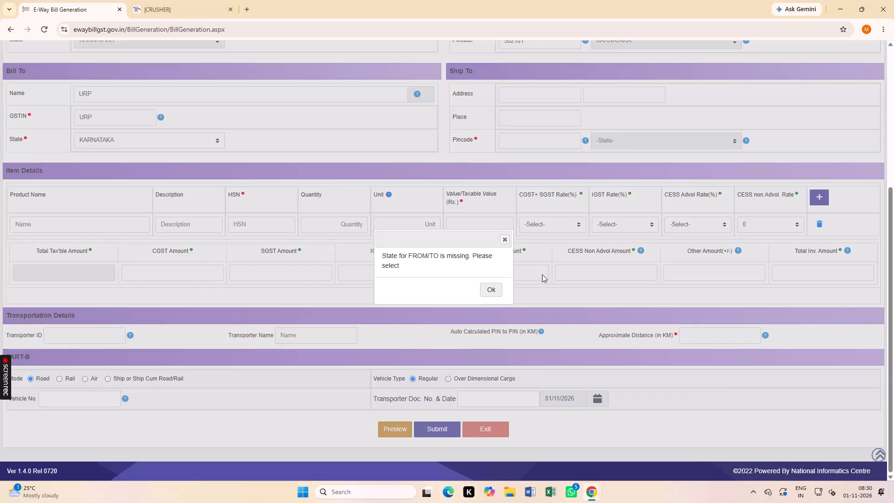
# Dismiss the alert about the missing From/To state.
pyautogui.click(504, 245)
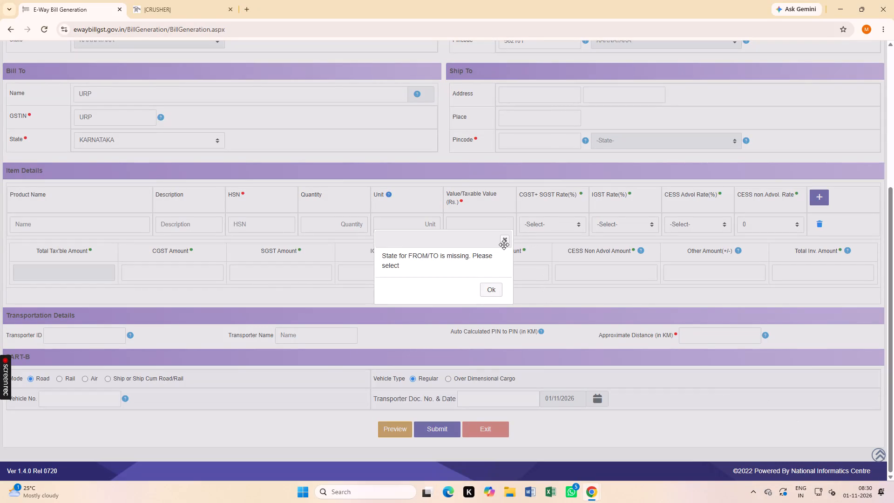
pyautogui.click(504, 246)
pyautogui.click(489, 292)
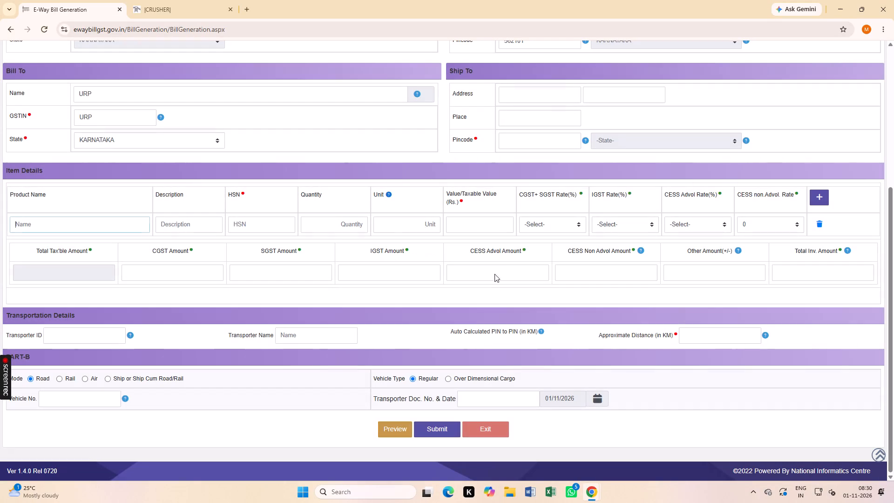
# Enter DODDABALLAPURA as the place in the Ship To details and copy it into the first address field.
pyautogui.click(521, 118)
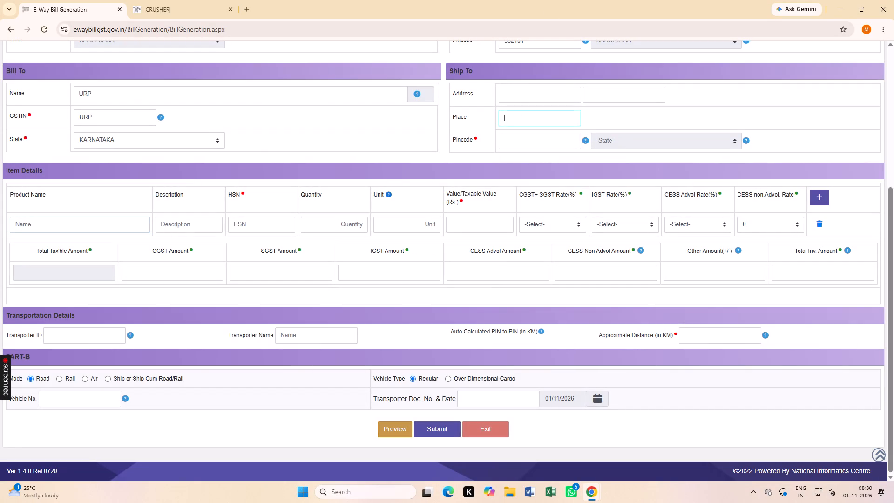
pyautogui.write('DO')
pyautogui.write('DDABA')
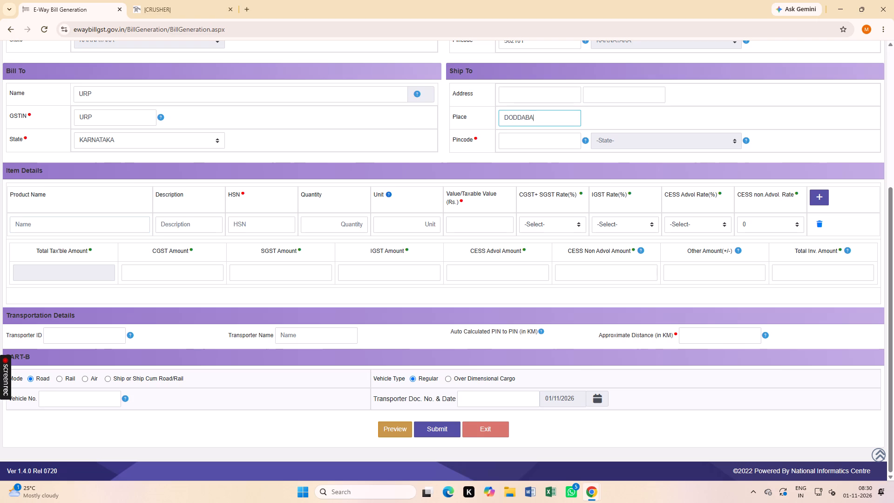
pyautogui.write('LLA')
pyautogui.write('PURA')
pyautogui.moveTo(579, 120); pyautogui.dragTo(455, 124)
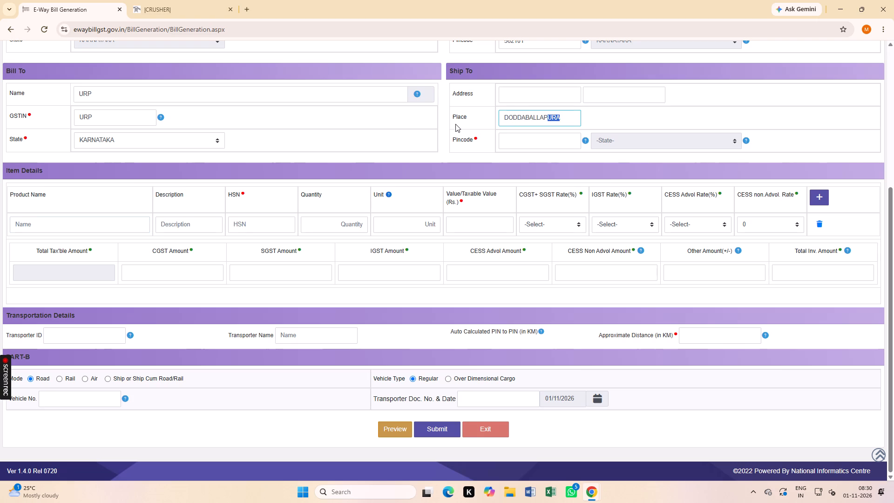
pyautogui.rightClick(455, 124)
pyautogui.moveTo(564, 123); pyautogui.dragTo(480, 122)
pyautogui.hotkey('ctrl', 'c')
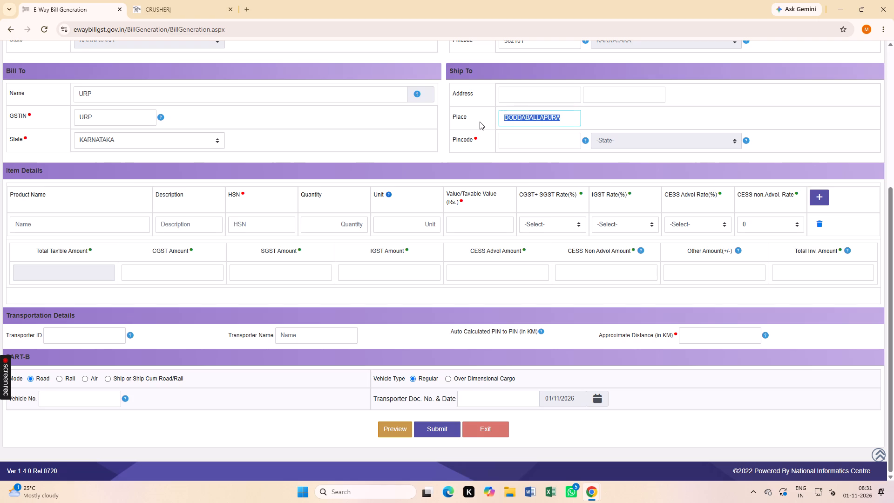
pyautogui.click(540, 94)
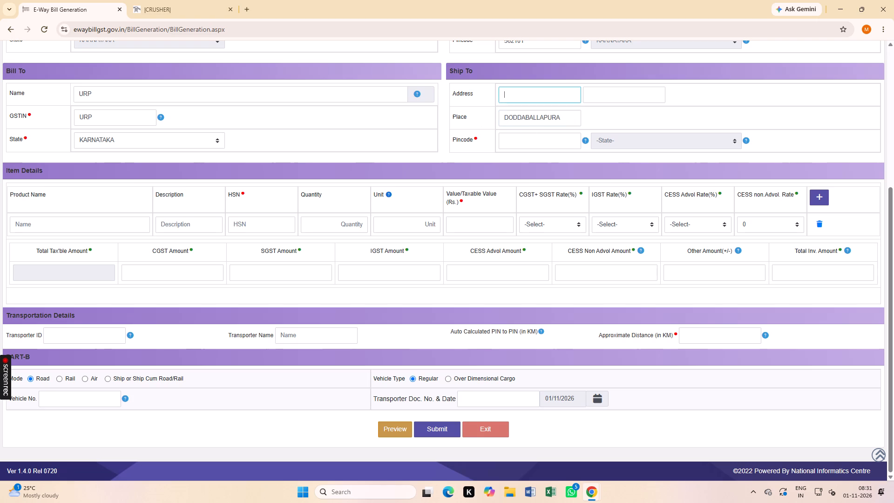
pyautogui.hotkey('ctrl', 'v')
# Set the Ship To pincode to 562110.
pyautogui.click(535, 142)
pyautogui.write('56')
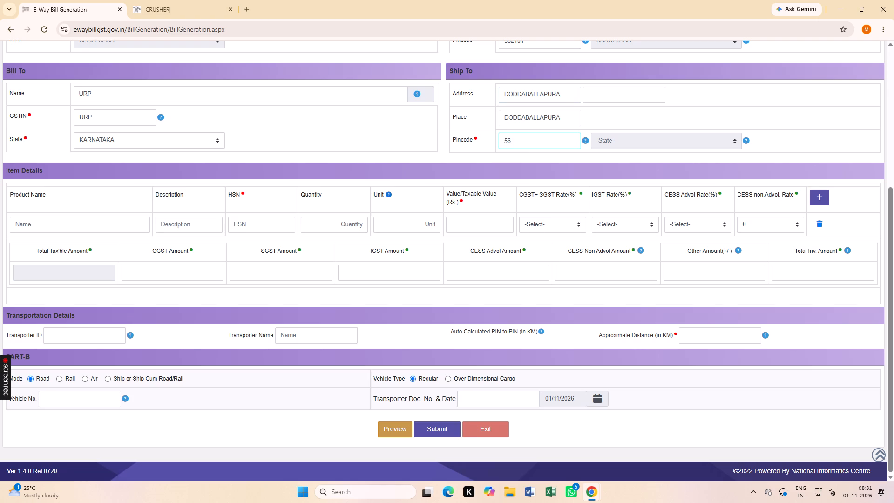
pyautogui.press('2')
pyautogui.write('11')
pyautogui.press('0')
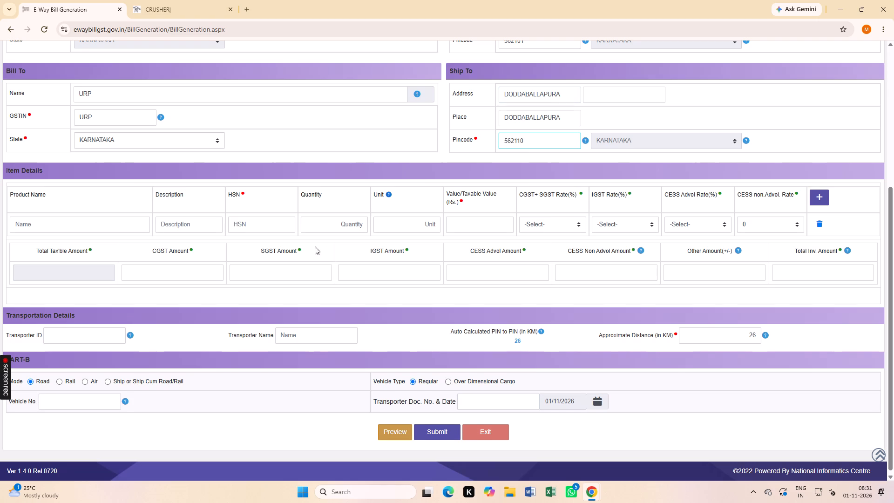
# Fill the first item row with product MSAND, description AGGREGATES, HSN 251710, quantity 34.39 and unit TON.
pyautogui.click(98, 229)
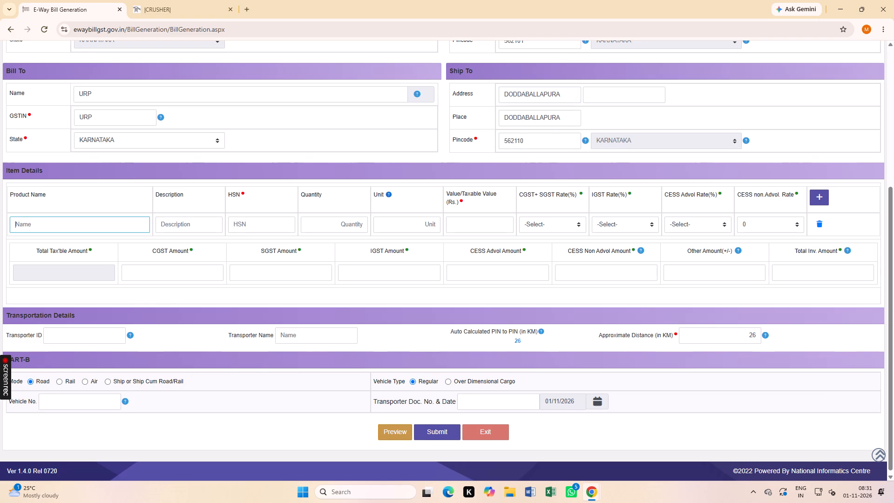
pyautogui.write('MSAND')
pyautogui.click(207, 230)
pyautogui.write('AGGREGATES')
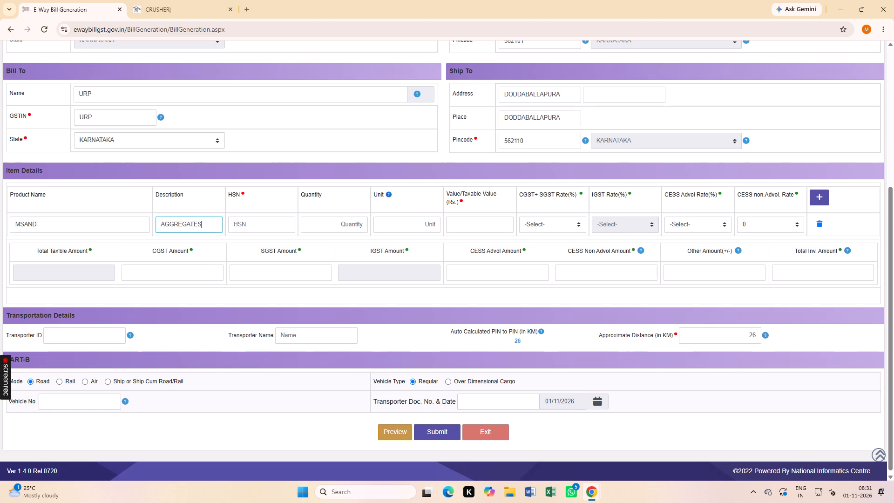
pyautogui.click(243, 229)
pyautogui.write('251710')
pyautogui.click(315, 227)
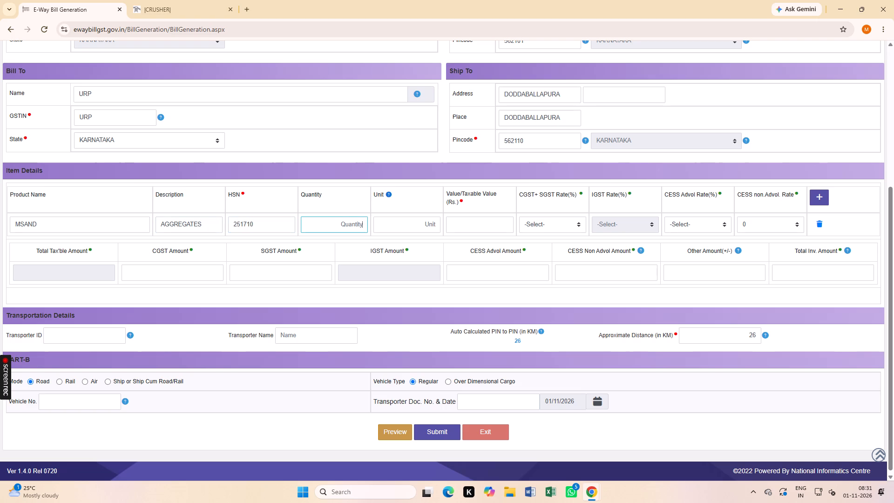
pyautogui.write('34.39')
pyautogui.click(392, 221)
pyautogui.press('t')
pyautogui.write('ON')
# Switch to the crusher system, list the delivery challans dated 01/11/2026, and open the challan slip for DC 1136.
pyautogui.click(461, 225)
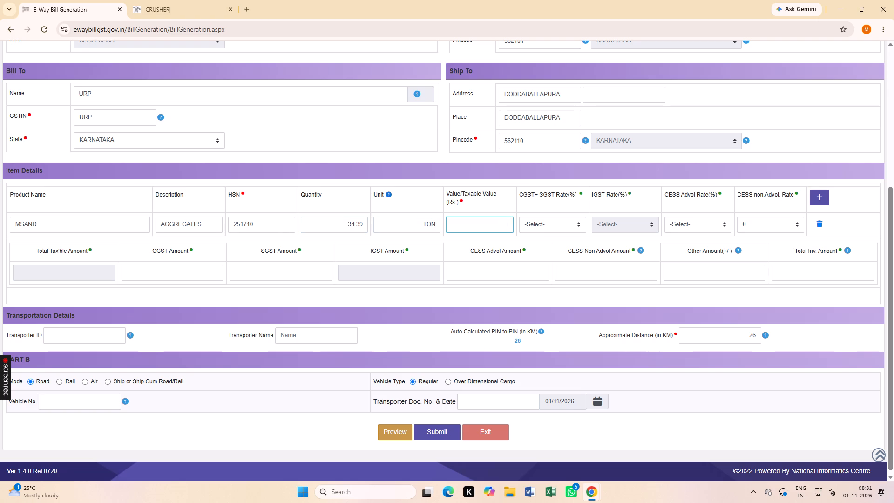
pyautogui.click(156, 0)
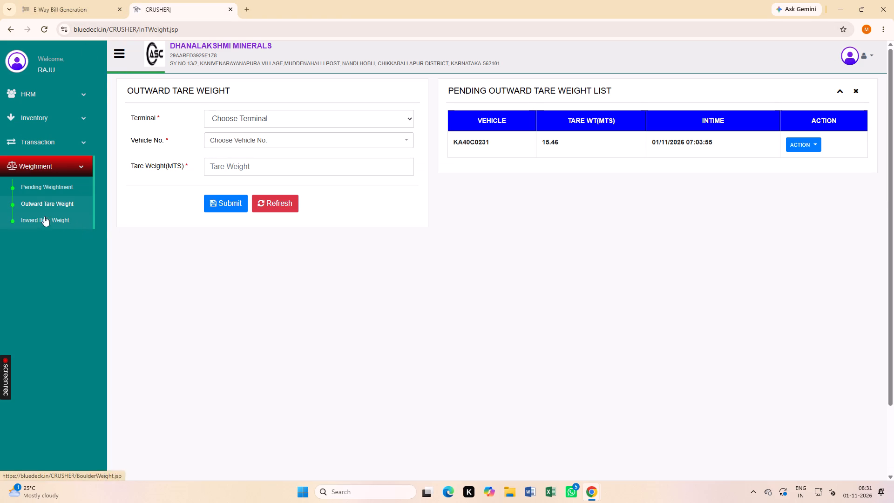
pyautogui.click(56, 146)
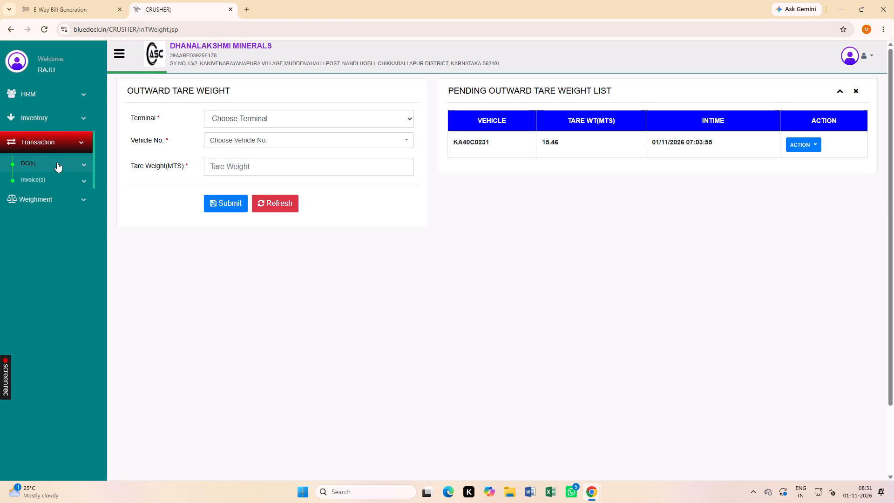
pyautogui.click(57, 162)
pyautogui.click(52, 198)
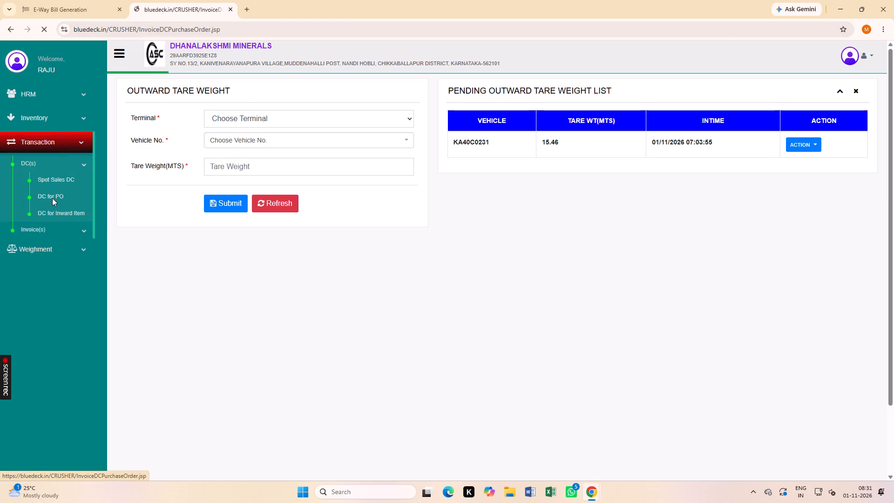
pyautogui.click(703, 95)
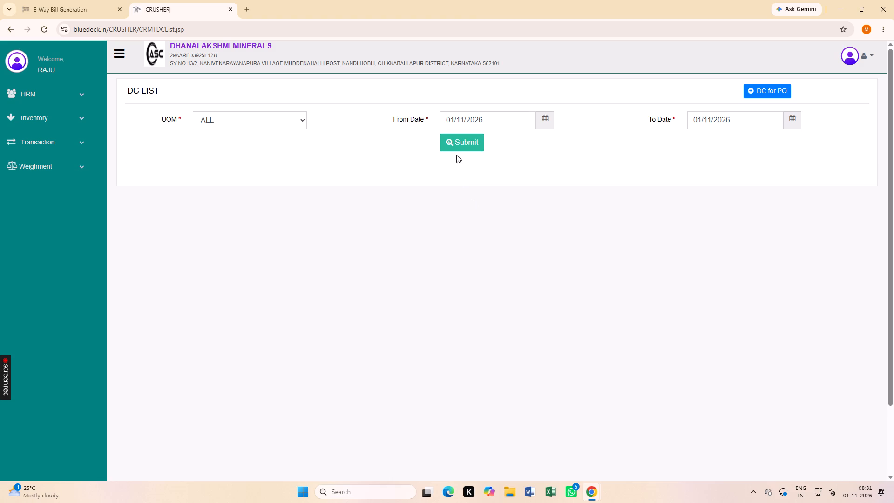
pyautogui.click(461, 147)
pyautogui.click(814, 241)
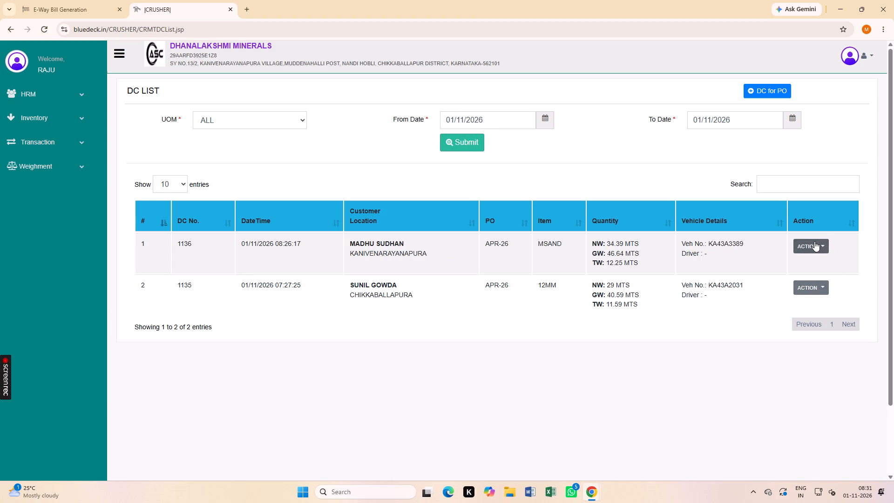
pyautogui.click(797, 263)
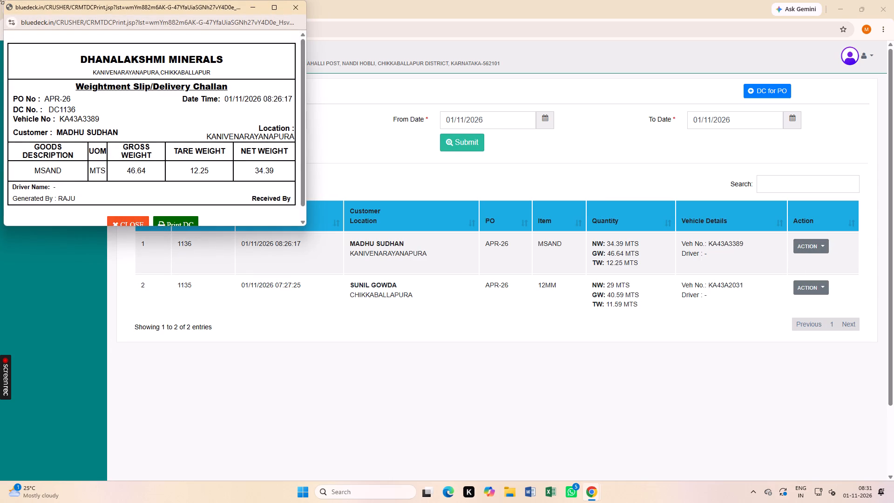
# Bring up the DC1136 print preview with price and no heading, and maximize its window.
pyautogui.click(168, 219)
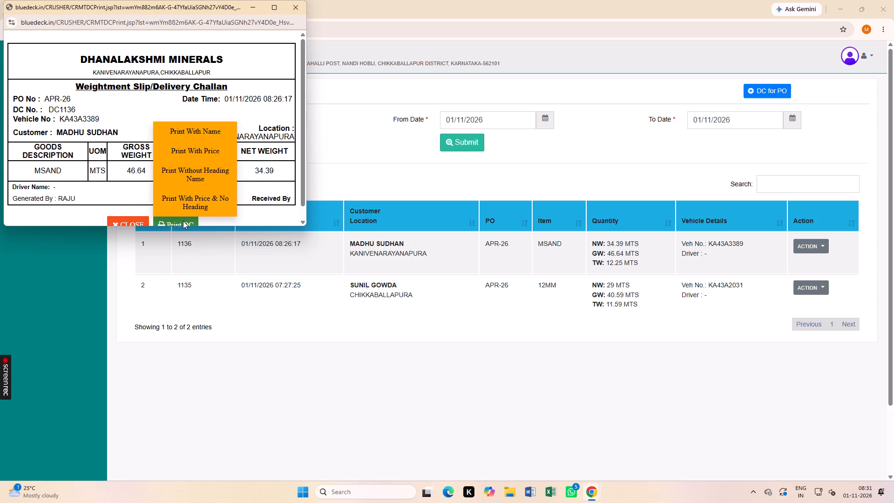
pyautogui.click(191, 205)
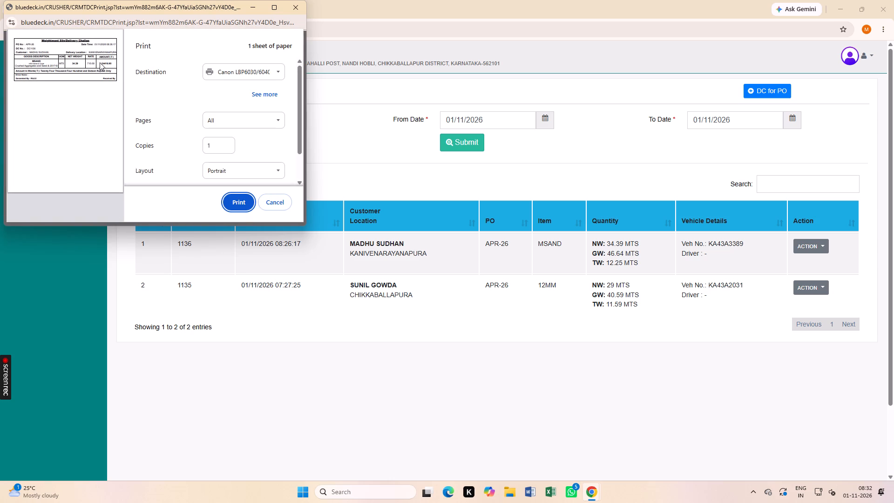
pyautogui.moveTo(100, 62); pyautogui.dragTo(128, 63)
pyautogui.moveTo(113, 62); pyautogui.dragTo(104, 60)
pyautogui.moveTo(104, 60); pyautogui.dragTo(101, 60)
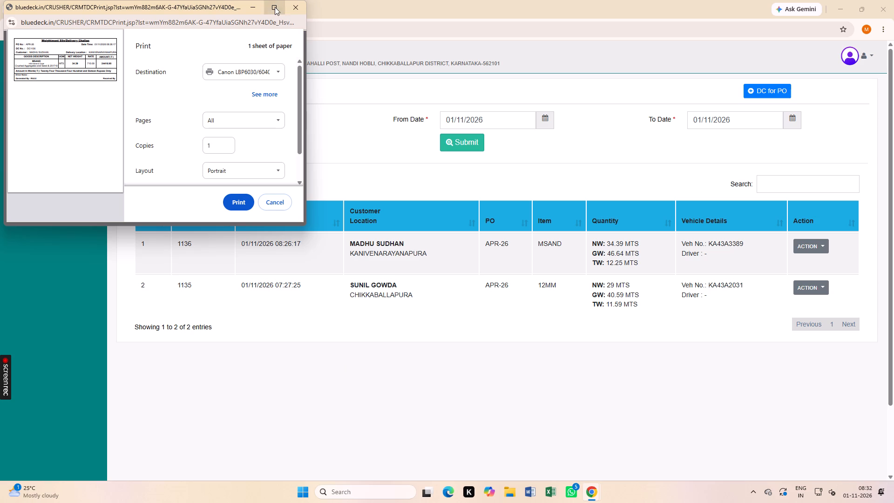
pyautogui.click(275, 7)
# Copy the amount 24416.90 from the challan preview and cancel the printing.
pyautogui.doubleClick(451, 110)
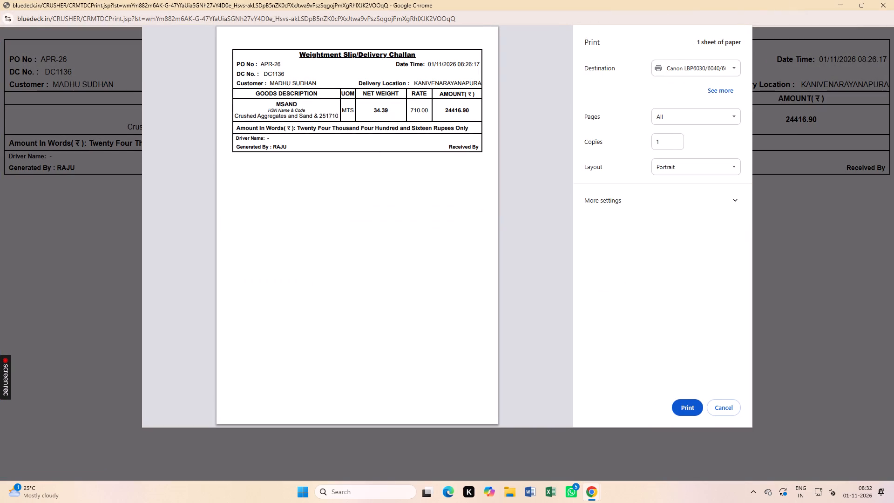
pyautogui.moveTo(466, 109); pyautogui.dragTo(429, 114)
pyautogui.click(474, 111)
pyautogui.moveTo(473, 111); pyautogui.dragTo(415, 116)
pyautogui.moveTo(444, 110); pyautogui.dragTo(447, 109)
pyautogui.moveTo(447, 109); pyautogui.dragTo(475, 113)
pyautogui.hotkey('ctrl', 'c')
pyautogui.click(815, 101)
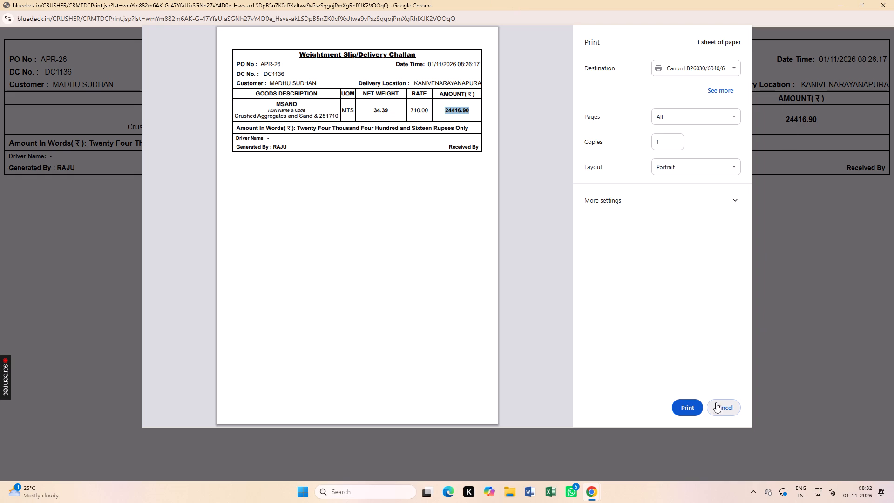
pyautogui.click(715, 408)
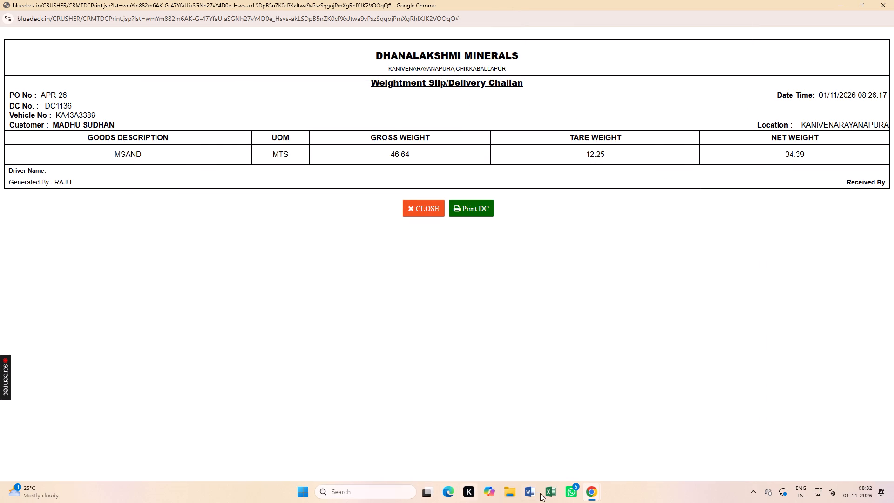
# Return to the e-way bill form and enter taxable value 24416.90 with a CGST+SGST rate of 2.500 + 2.500 for the MSAND item.
pyautogui.click(590, 494)
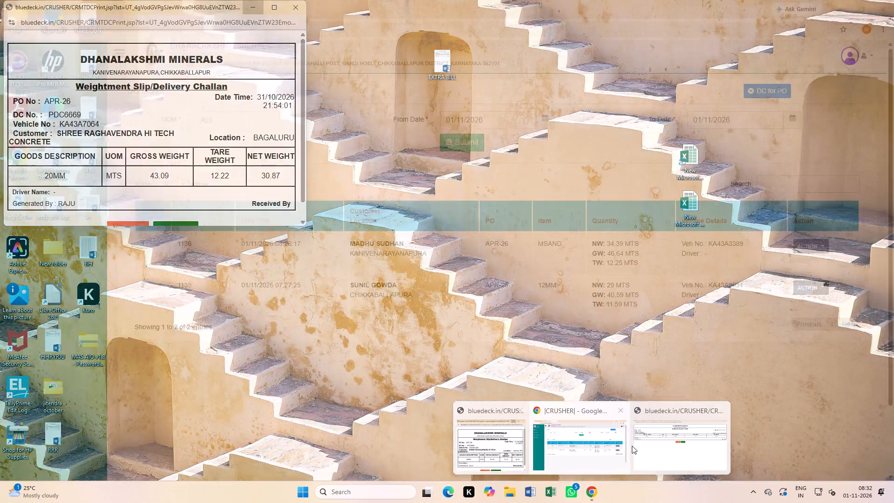
pyautogui.click(603, 448)
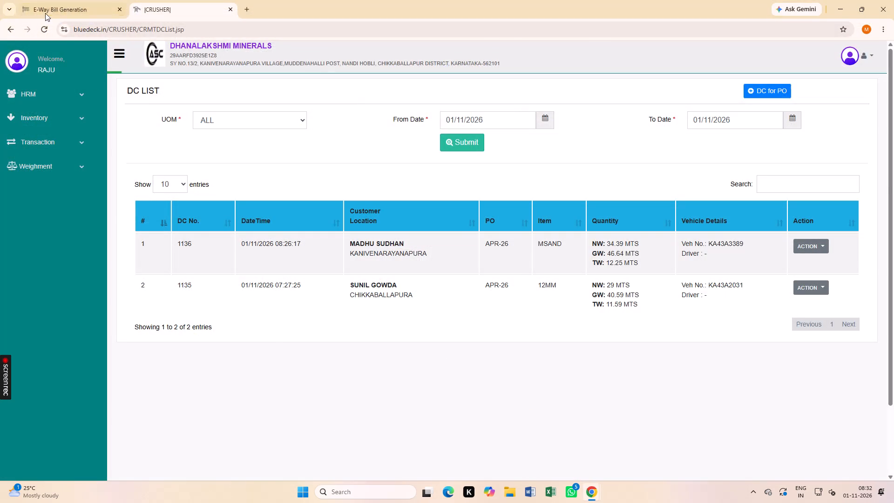
pyautogui.click(56, 12)
pyautogui.hotkey('ctrl', 'v')
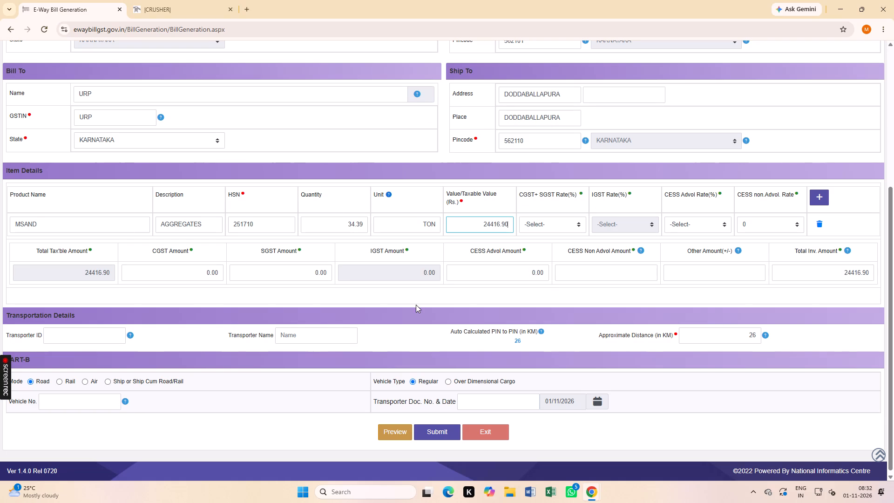
pyautogui.click(563, 222)
pyautogui.click(549, 317)
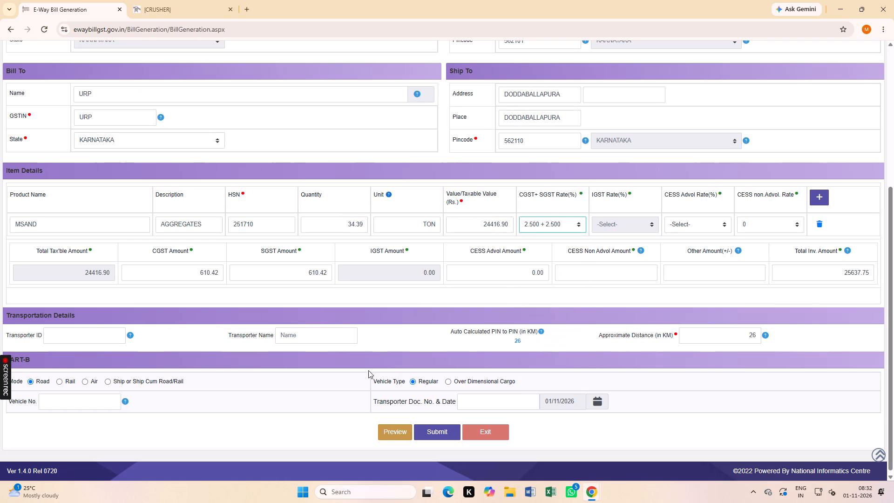
pyautogui.click(65, 397)
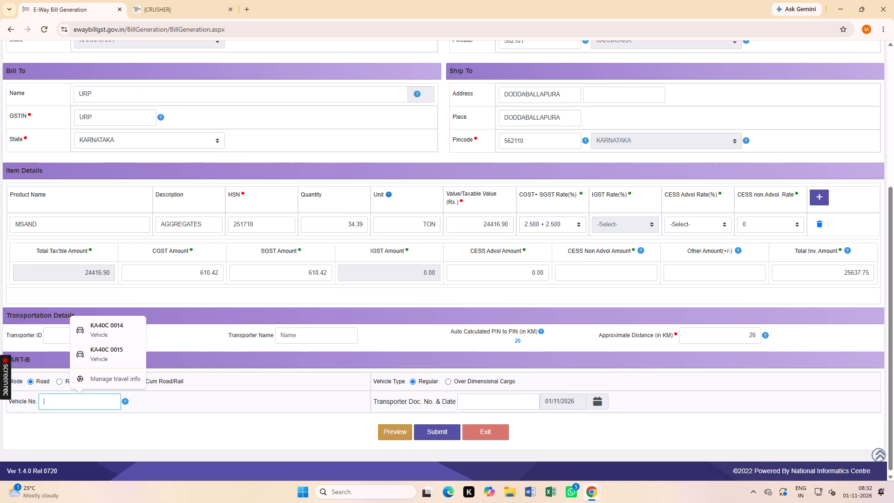
pyautogui.click(151, 2)
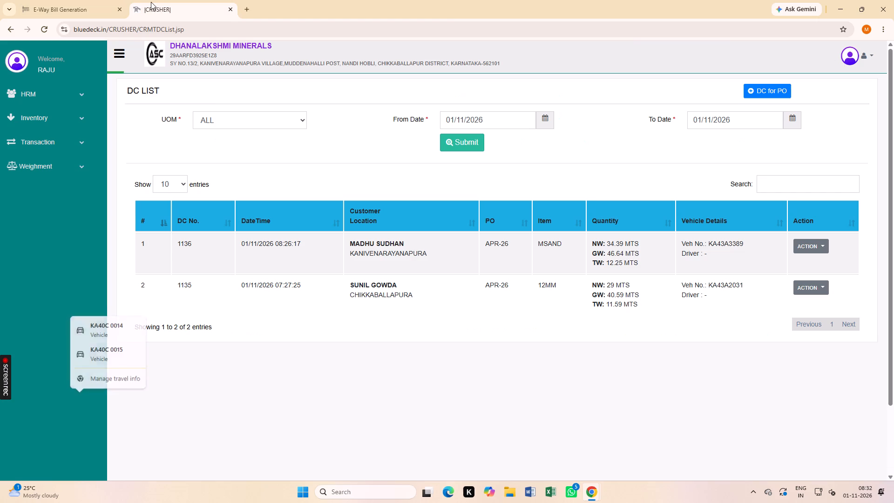
pyautogui.doubleClick(726, 240)
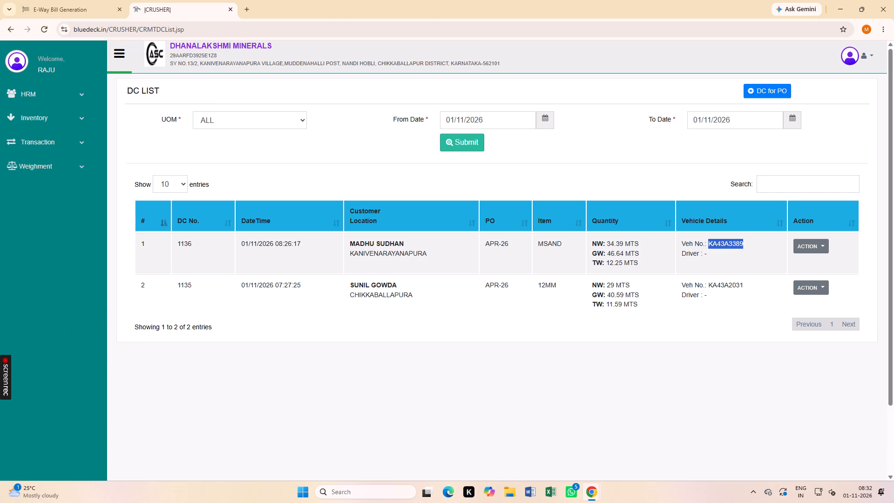
pyautogui.hotkey('ctrl', 'c')
pyautogui.click(75, 10)
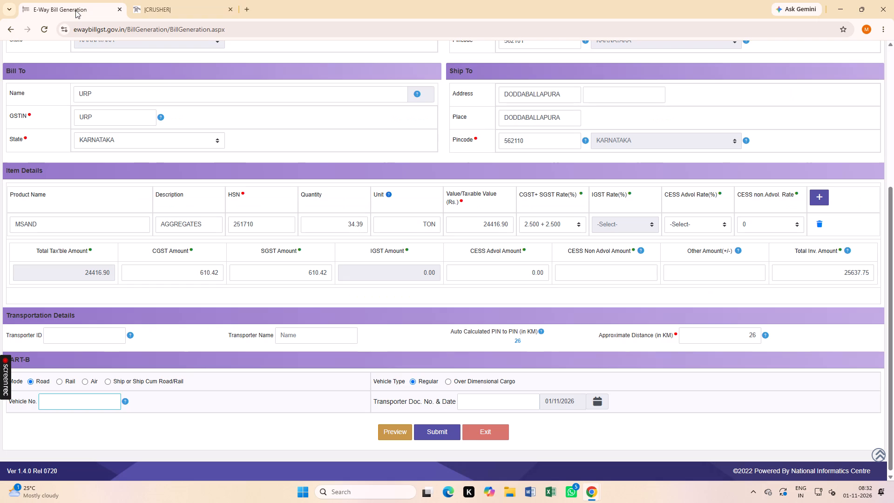
pyautogui.hotkey('ctrl', 'v')
# Submit the e-way bill for DC1136, agreeing to continue without the unfilled GSTR1 fields.
pyautogui.click(440, 436)
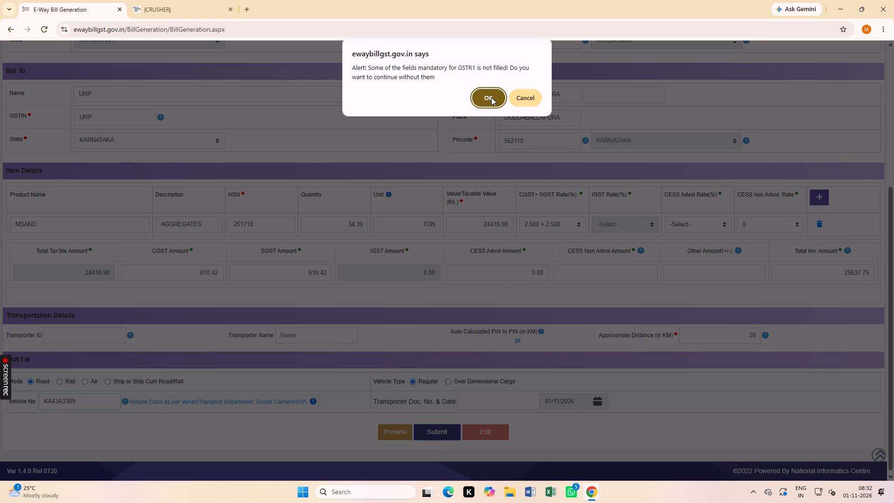
pyautogui.click(491, 97)
pyautogui.click(491, 97)
pyautogui.click(492, 109)
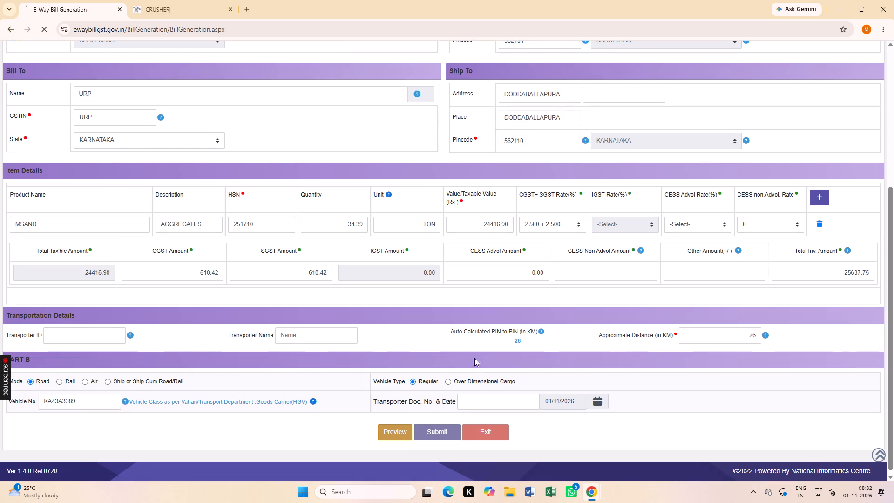
# Print one portrait copy of the generated DC1136 e-way bill, all pages, on the Canon LBP6030 printer.
pyautogui.scroll(-5, 458, 406)
pyautogui.click(446, 447)
pyautogui.scroll(-6, 446, 447)
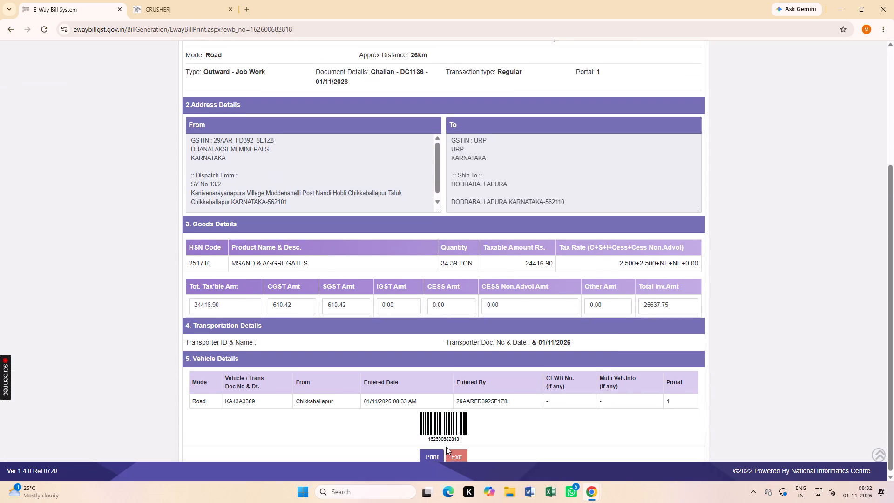
pyautogui.click(440, 450)
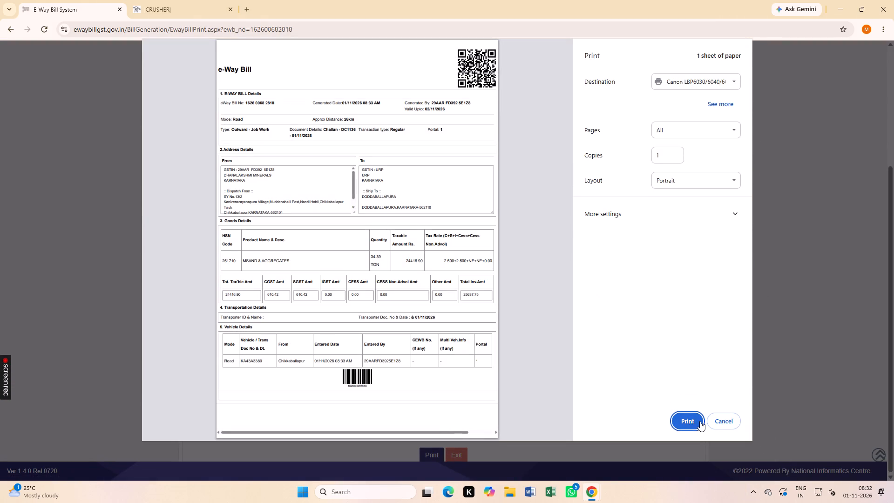
pyautogui.click(684, 422)
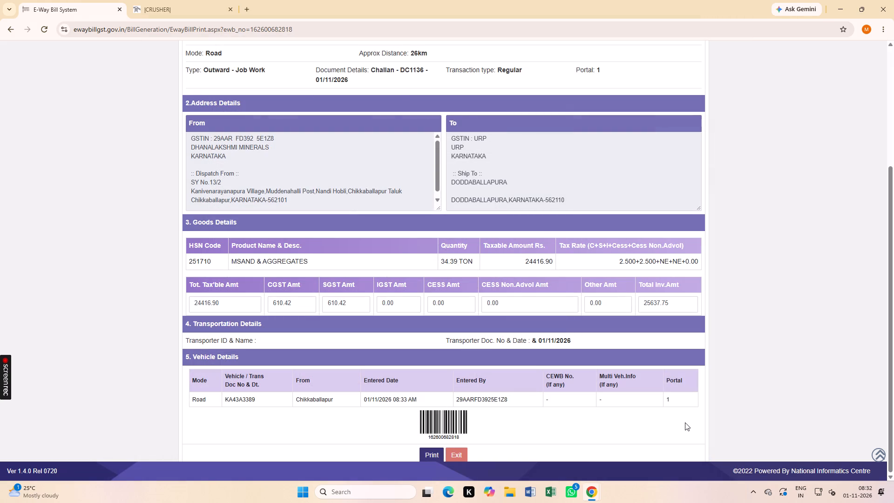
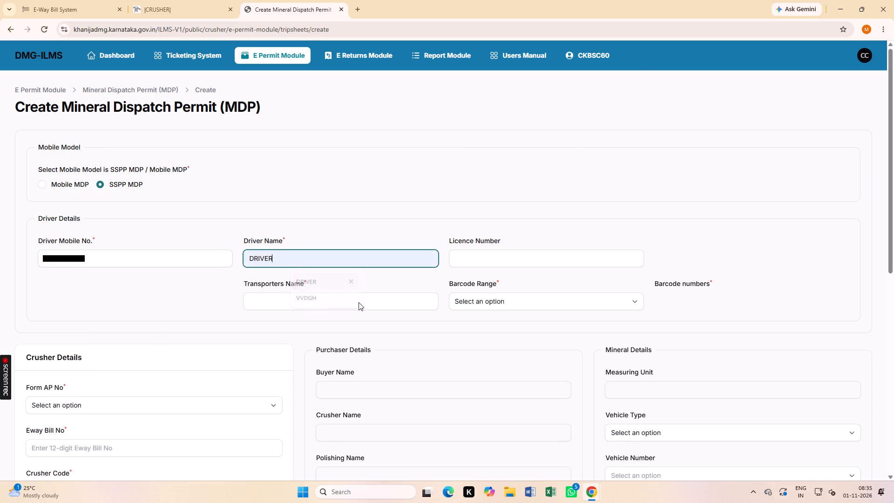
pyautogui.click(561, 299)
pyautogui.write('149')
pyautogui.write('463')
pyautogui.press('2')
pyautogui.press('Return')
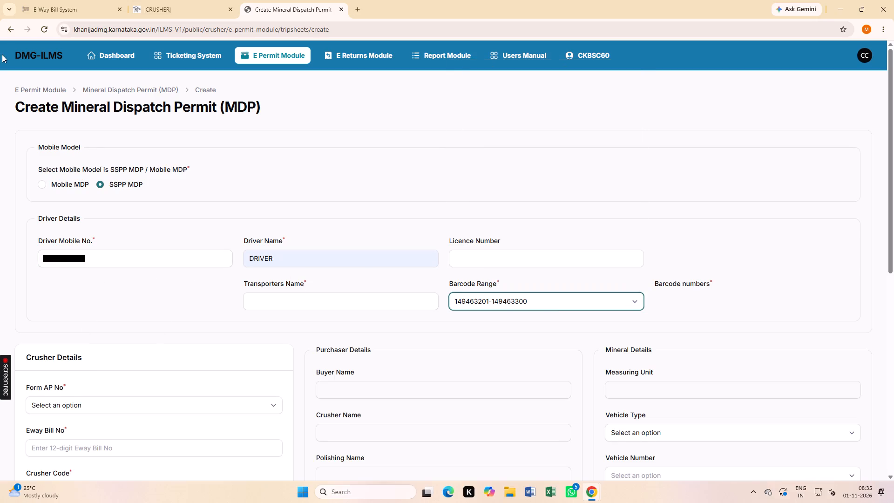
pyautogui.click(754, 304)
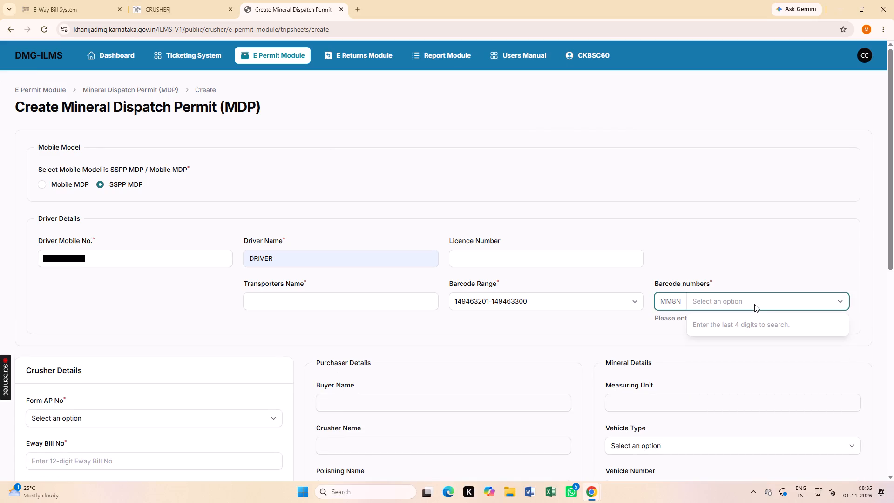
pyautogui.write('3292')
pyautogui.doubleClick(729, 342)
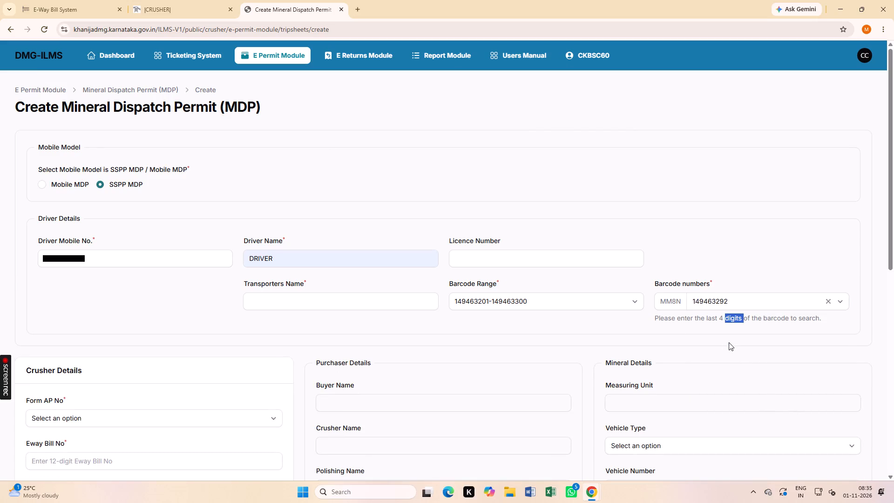
pyautogui.scroll(-4, 405, 331)
pyautogui.click(150, 240)
pyautogui.click(166, 233)
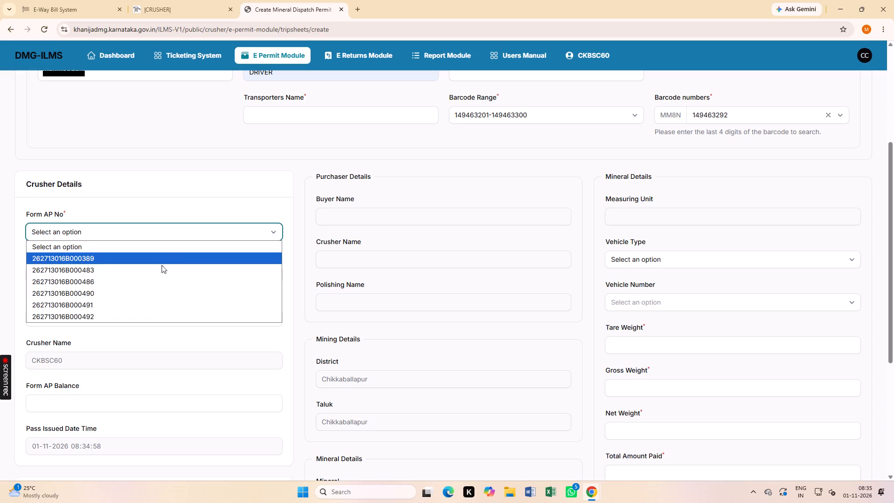
pyautogui.click(153, 315)
pyautogui.click(169, 260)
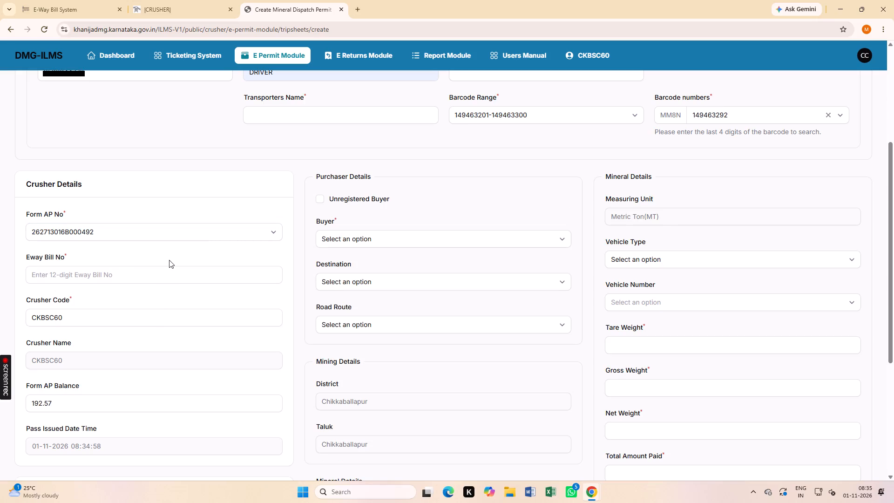
pyautogui.click(122, 279)
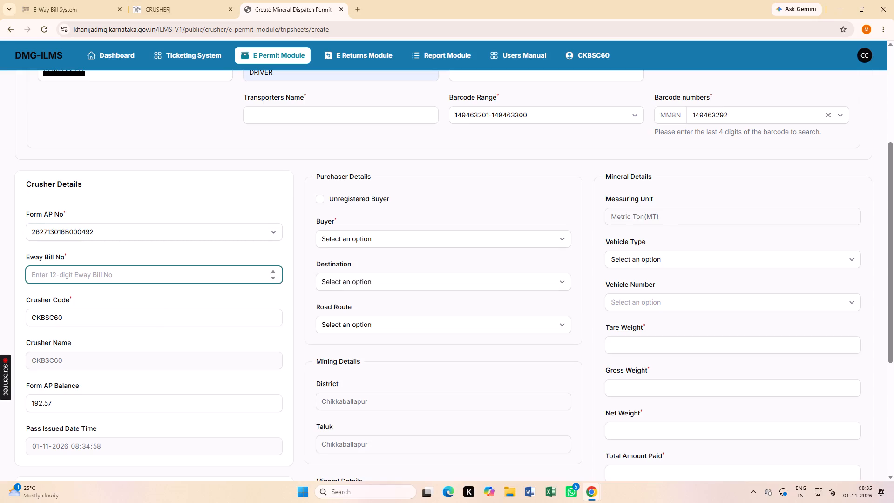
pyautogui.hotkey('ctrl', 'v')
pyautogui.click(125, 291)
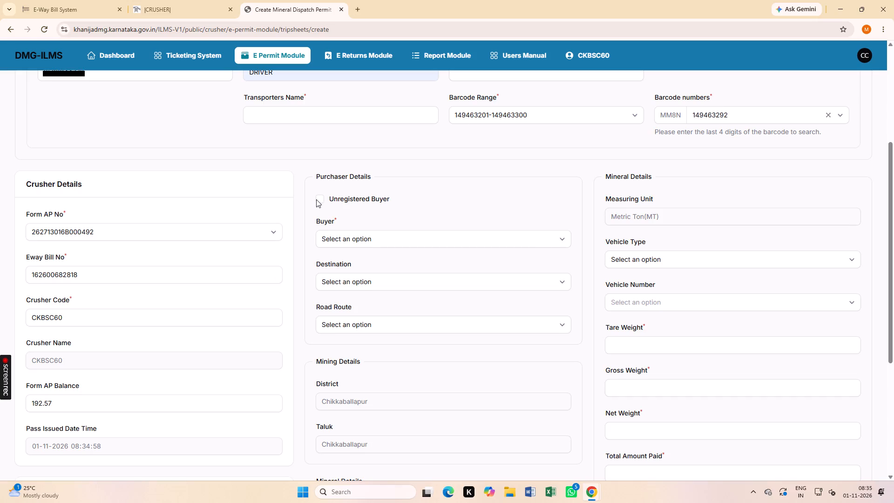
# Mark the purchaser as an unregistered buyer, fill in the buyer's name, and enter ten zeros as the mobile number.
pyautogui.click(316, 199)
pyautogui.click(352, 239)
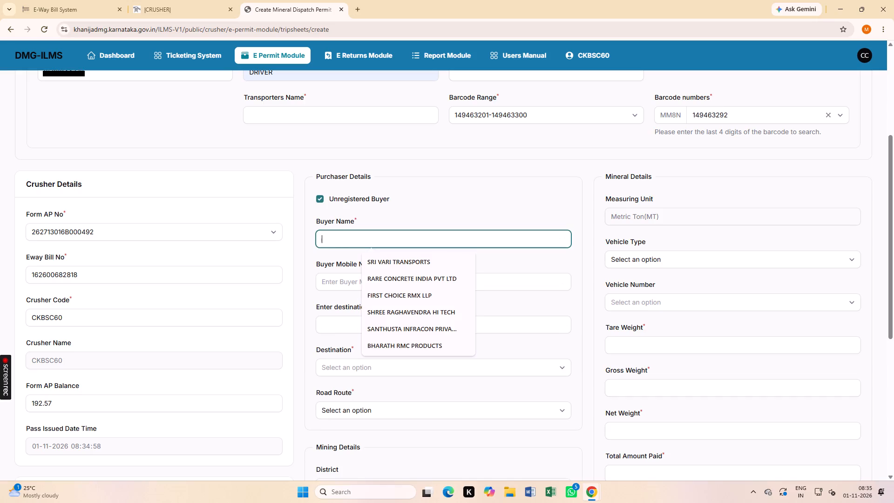
pyautogui.write('MAD')
pyautogui.click(409, 264)
pyautogui.click(403, 283)
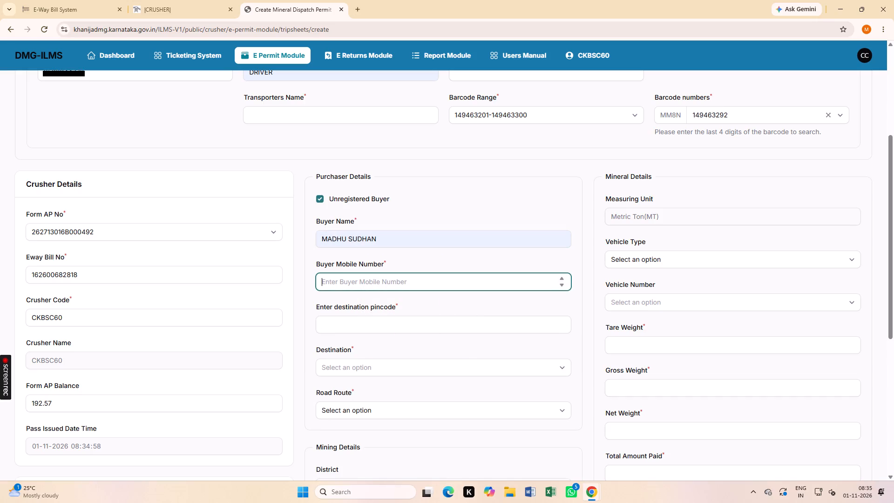
pyautogui.press('0')
pyautogui.press('0')
pyautogui.press('0')
pyautogui.press('0')
pyautogui.press('0')
pyautogui.press('0')
pyautogui.press('0')
pyautogui.press('0')
pyautogui.write('00')
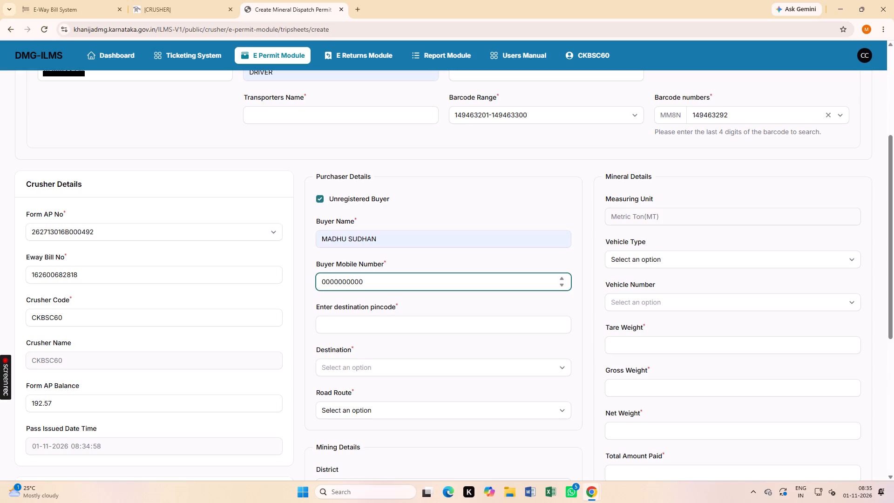
# Enter destination pincode 560064, choose Rajanukunte as the destination, and select the road route from Kanivenarayanapura to Bangalore.
pyautogui.click(399, 329)
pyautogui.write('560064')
pyautogui.click(381, 368)
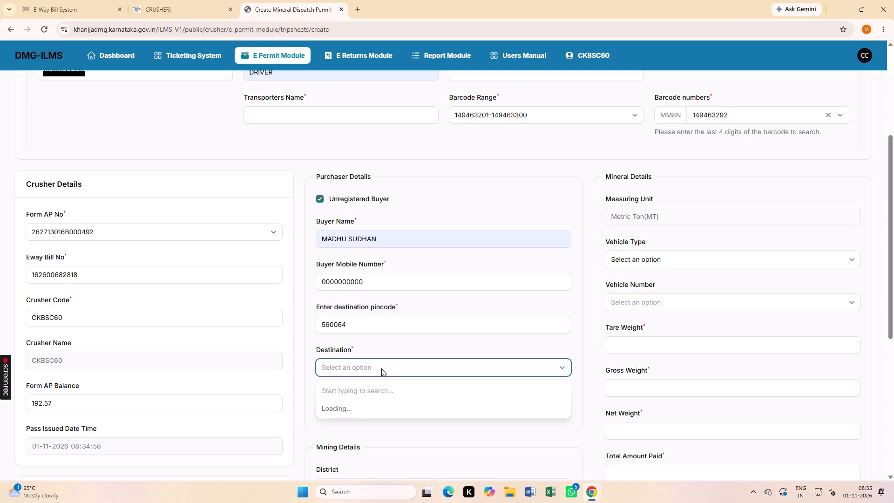
pyautogui.press('r')
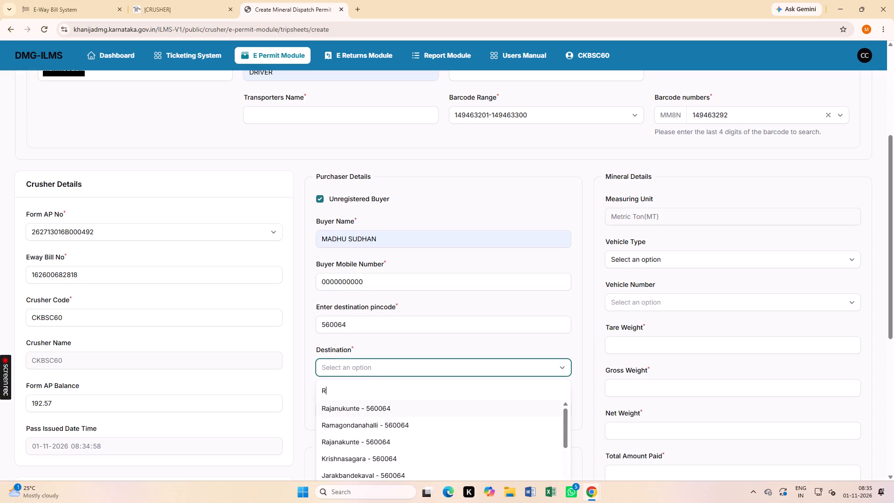
pyautogui.write('AJ')
pyautogui.click(393, 407)
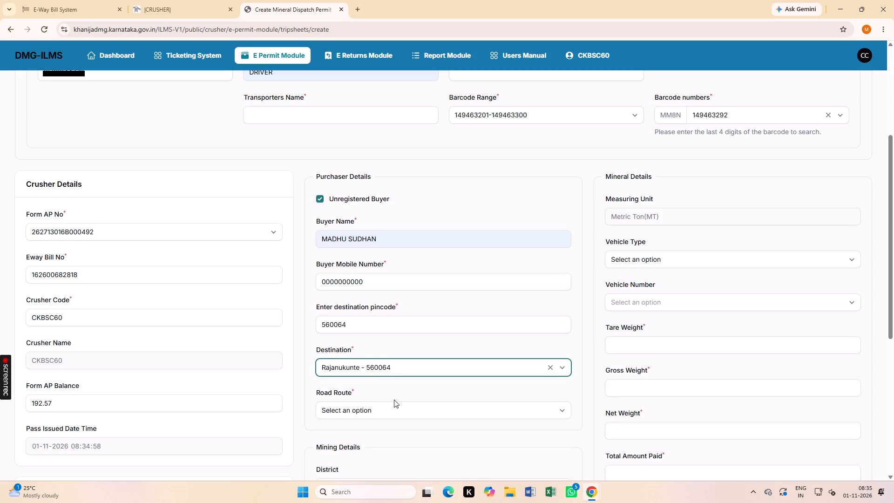
pyautogui.click(395, 399)
pyautogui.click(390, 416)
pyautogui.doubleClick(394, 435)
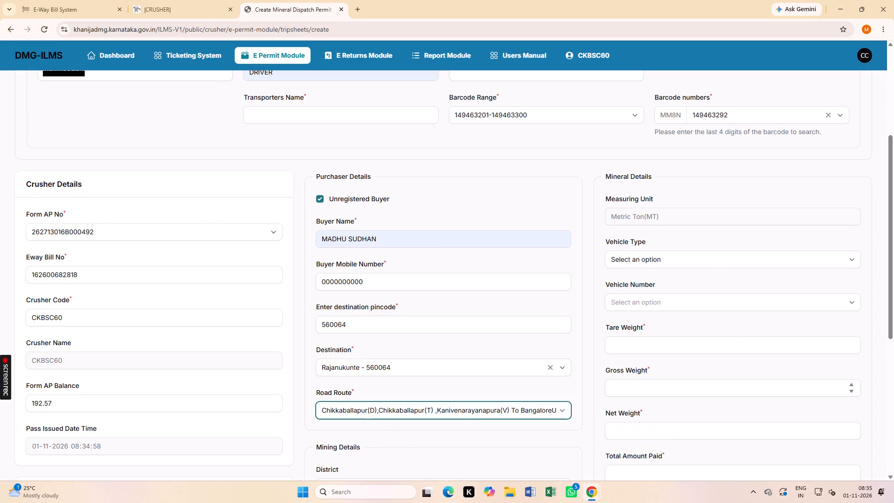
pyautogui.click(710, 254)
pyautogui.click(674, 319)
pyautogui.click(673, 309)
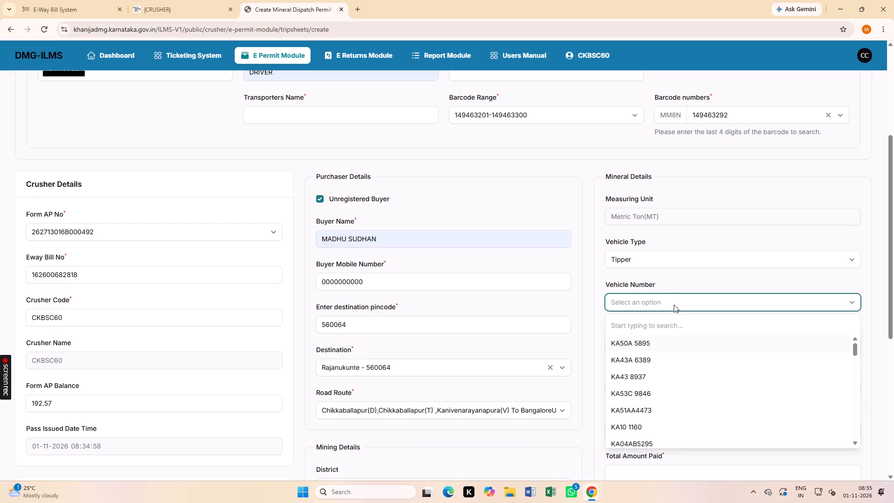
pyautogui.write('3389')
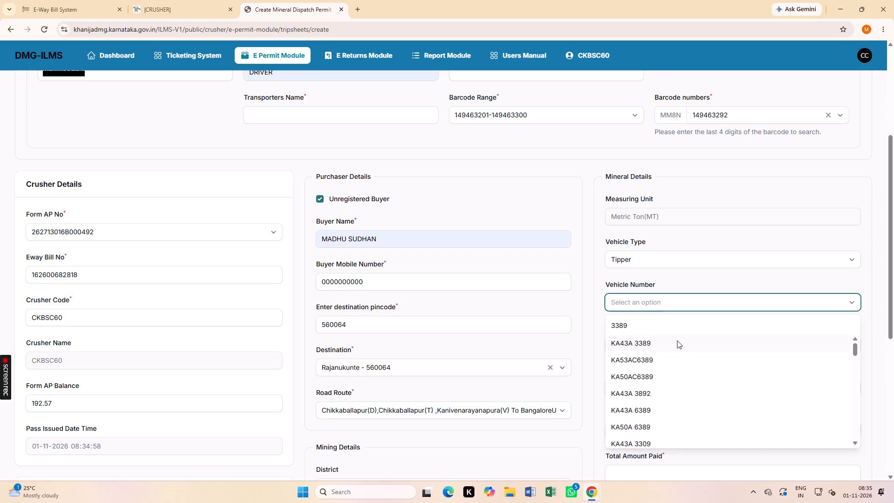
pyautogui.doubleClick(677, 340)
# Open the gross weight for entry in the mineral details.
pyautogui.click(660, 387)
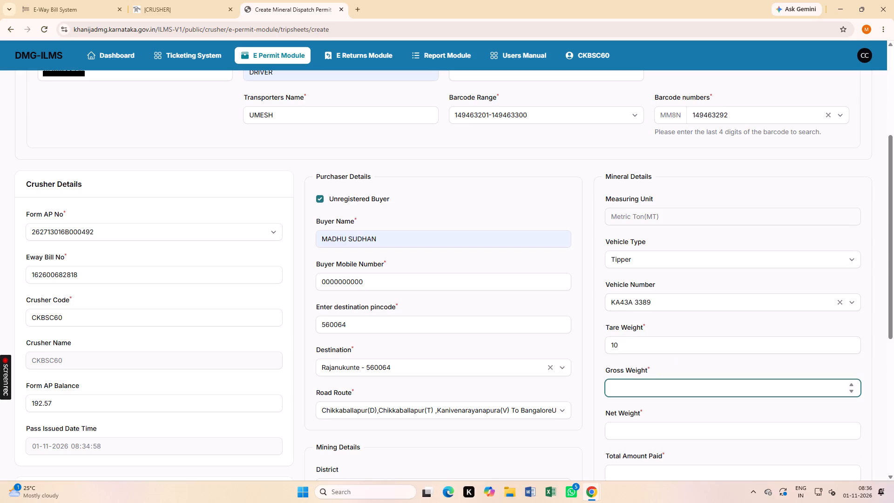
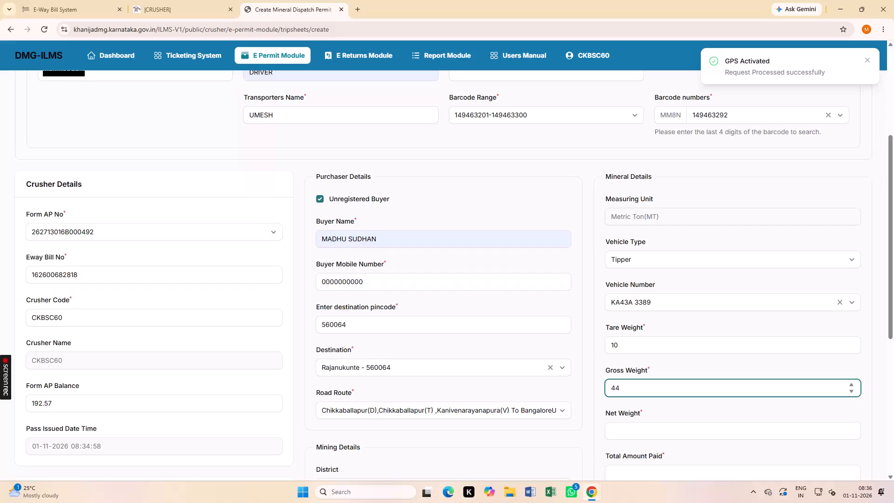
# Complete the gross weight as 44.39 in the mineral details and submit the Mineral Dispatch Permit.
pyautogui.write('.39')
pyautogui.click(692, 406)
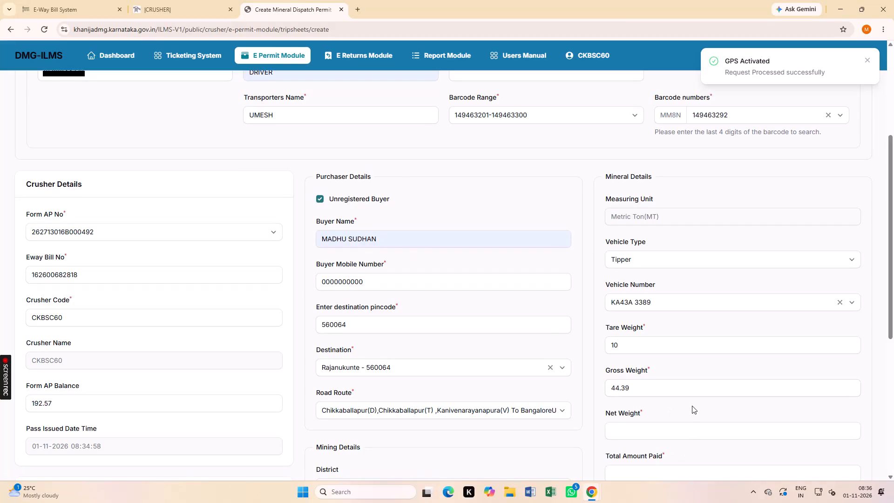
pyautogui.scroll(-2, 656, 406)
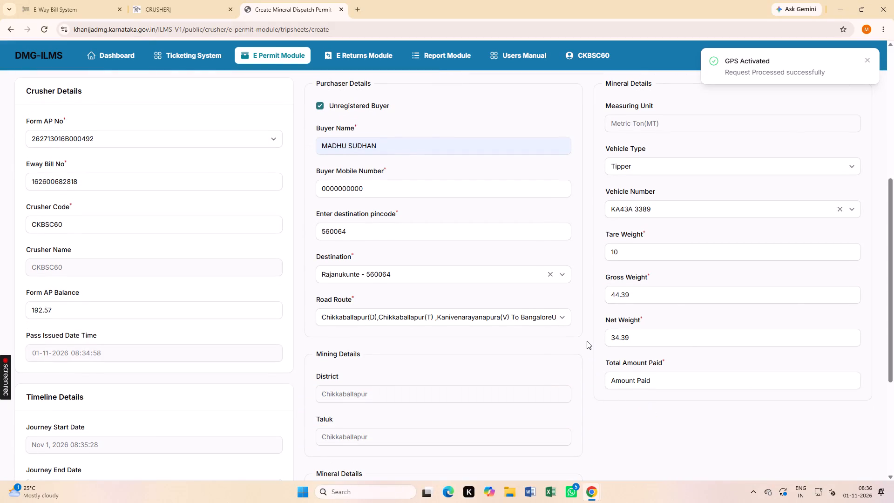
pyautogui.scroll(-3, 405, 420)
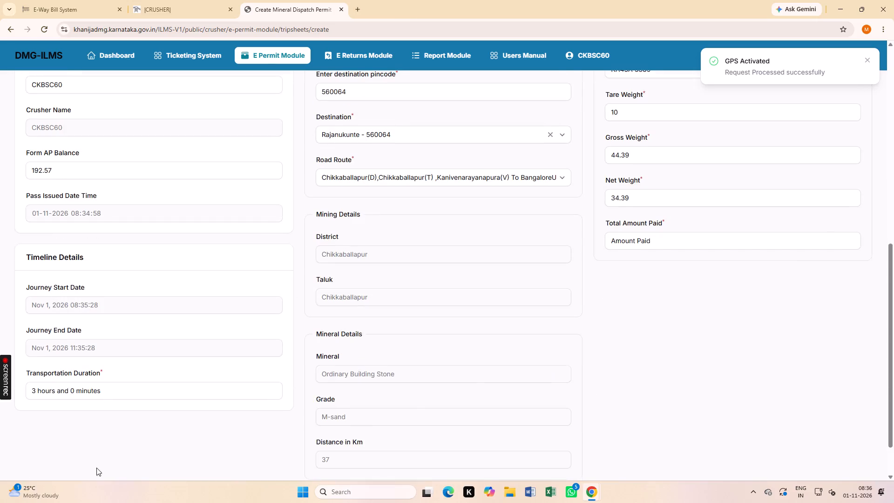
pyautogui.scroll(-3, 39, 452)
pyautogui.click(61, 459)
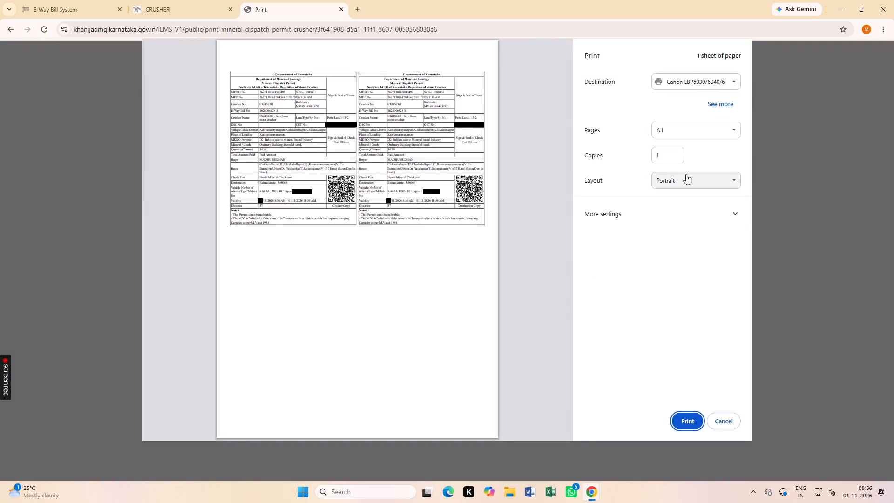
# Print one copy of the dispatch permit in landscape layout on the Canon LBP6030 printer.
pyautogui.click(686, 174)
pyautogui.click(687, 207)
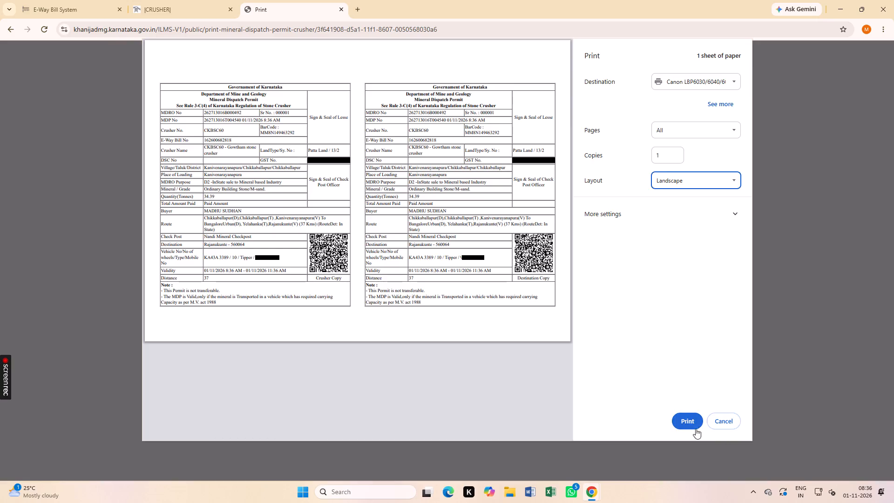
pyautogui.click(686, 425)
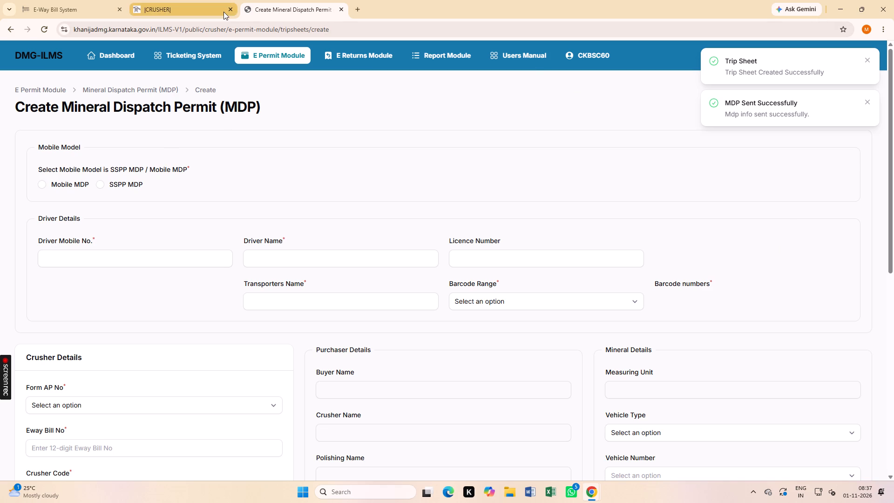
# In the Dhanalakshmi Minerals DC list, open the delivery challan for DC 1136 and print it without the heading name.
pyautogui.click(184, 0)
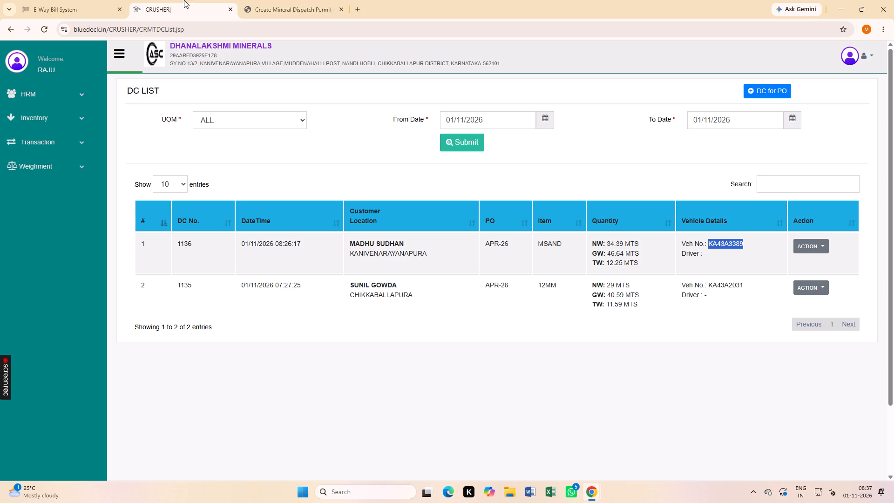
pyautogui.click(814, 244)
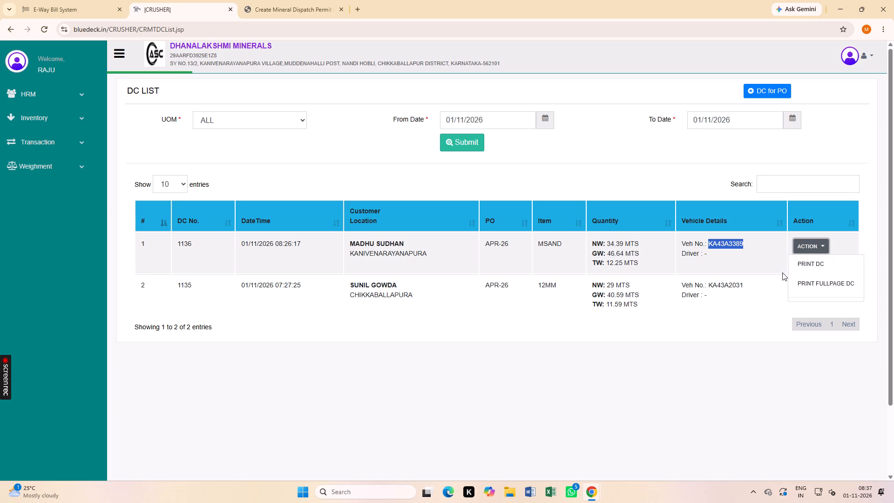
pyautogui.click(813, 265)
pyautogui.click(183, 221)
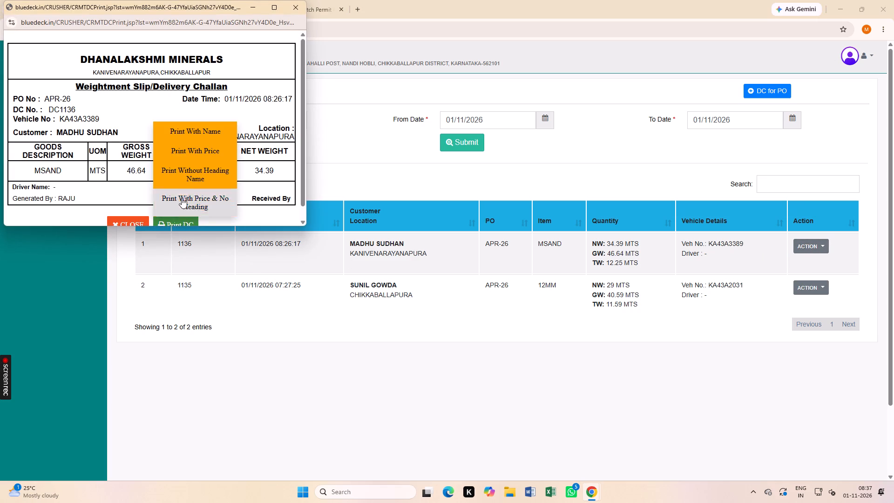
pyautogui.click(182, 181)
pyautogui.click(236, 206)
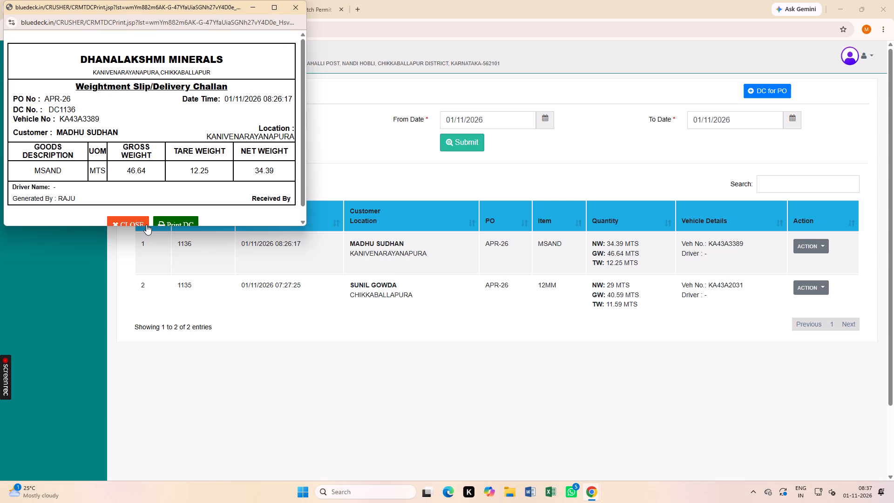
# Print the DC1136 challan again without the heading name, in portrait layout, and dismiss the printer status window.
pyautogui.click(173, 223)
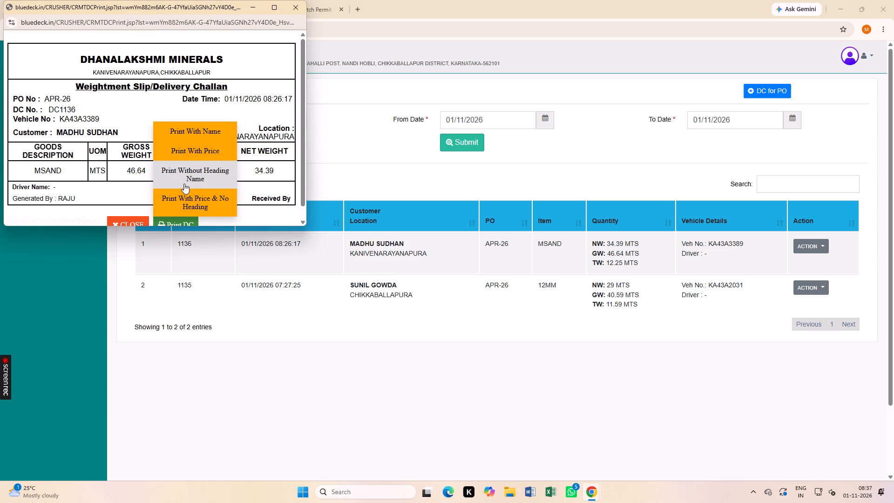
pyautogui.click(186, 179)
pyautogui.click(244, 164)
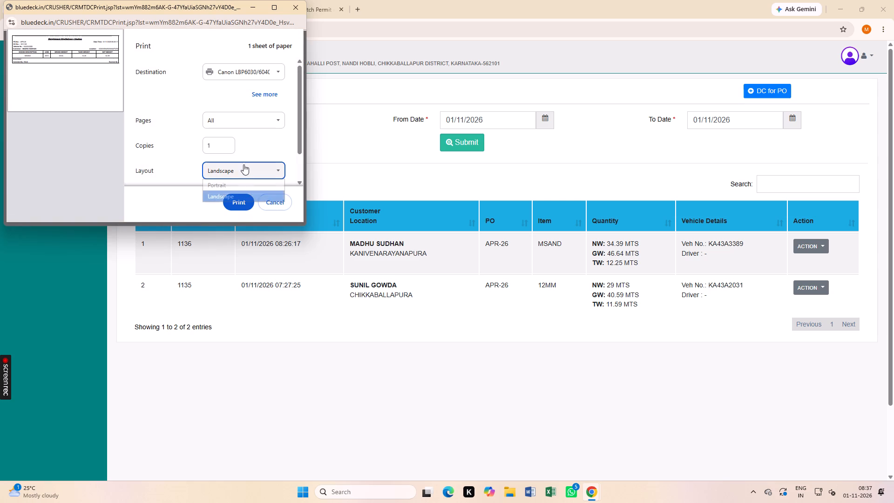
pyautogui.click(244, 186)
pyautogui.click(239, 201)
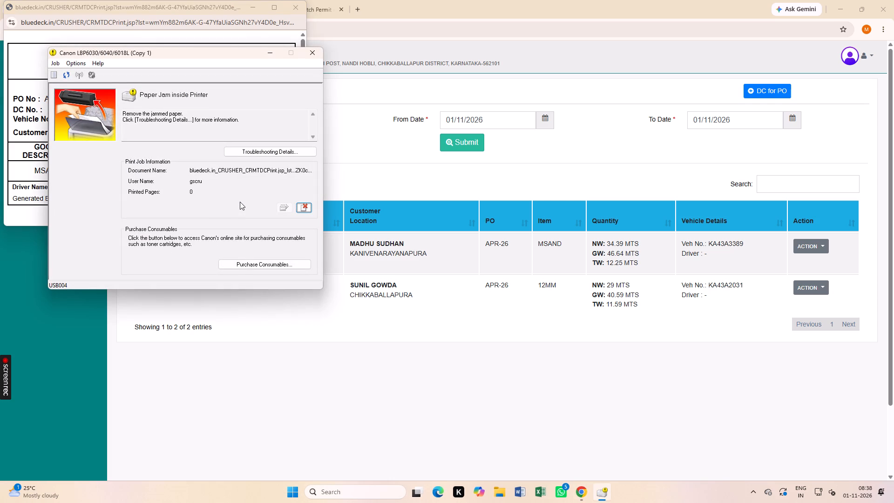
pyautogui.click(314, 58)
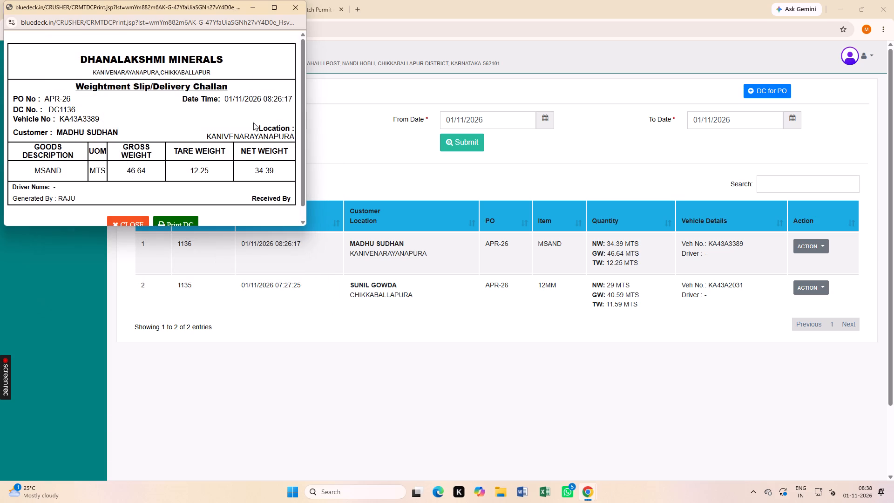
# Print the DC1136 challan without the heading name once more, in portrait layout.
pyautogui.click(187, 182)
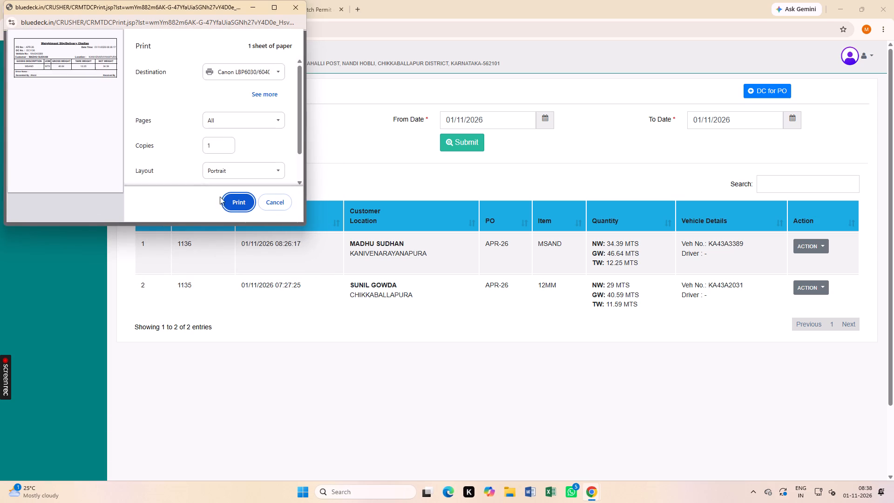
pyautogui.click(232, 197)
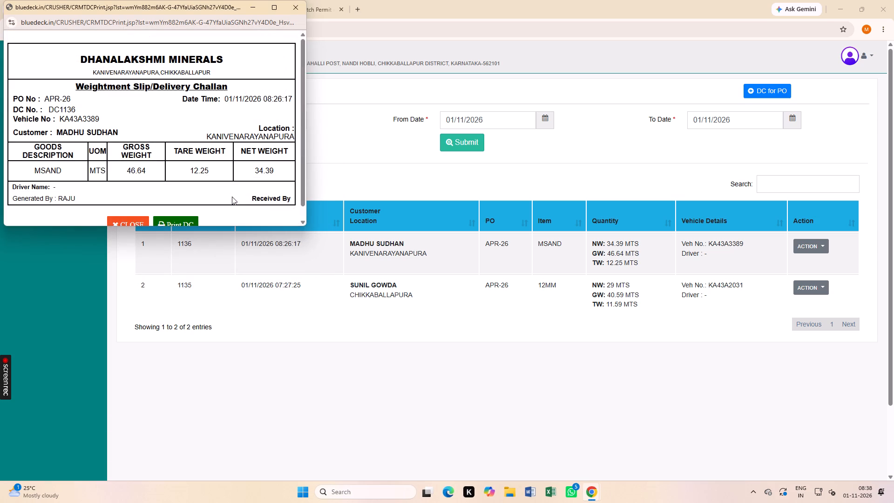